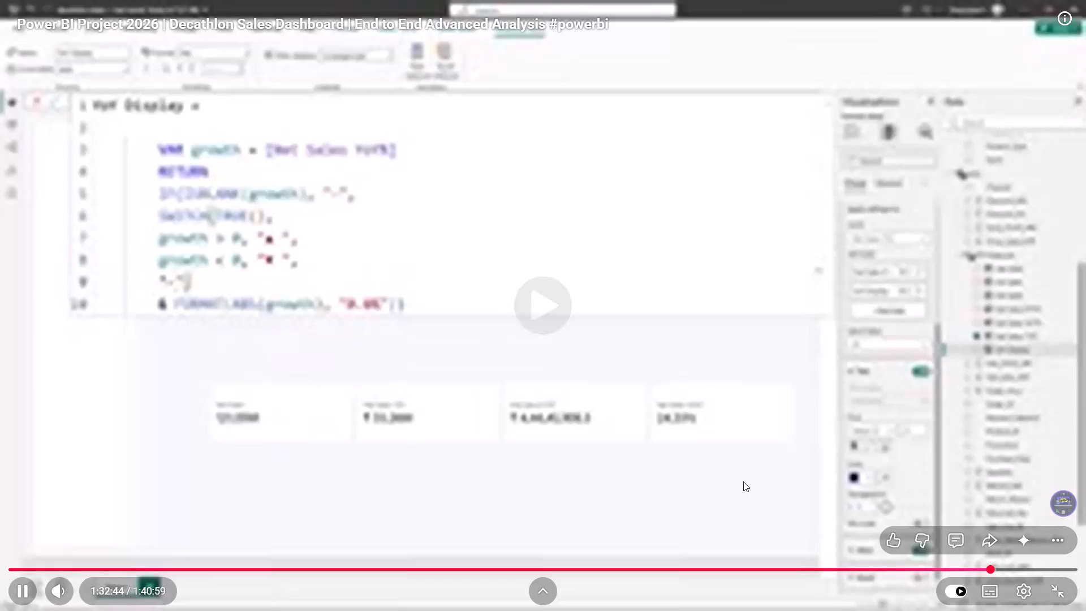
Skip ahead in the Decathlon dashboard tutorial to about 1:33:05 and pause it.
key("Right")
key("Right")
key("space")
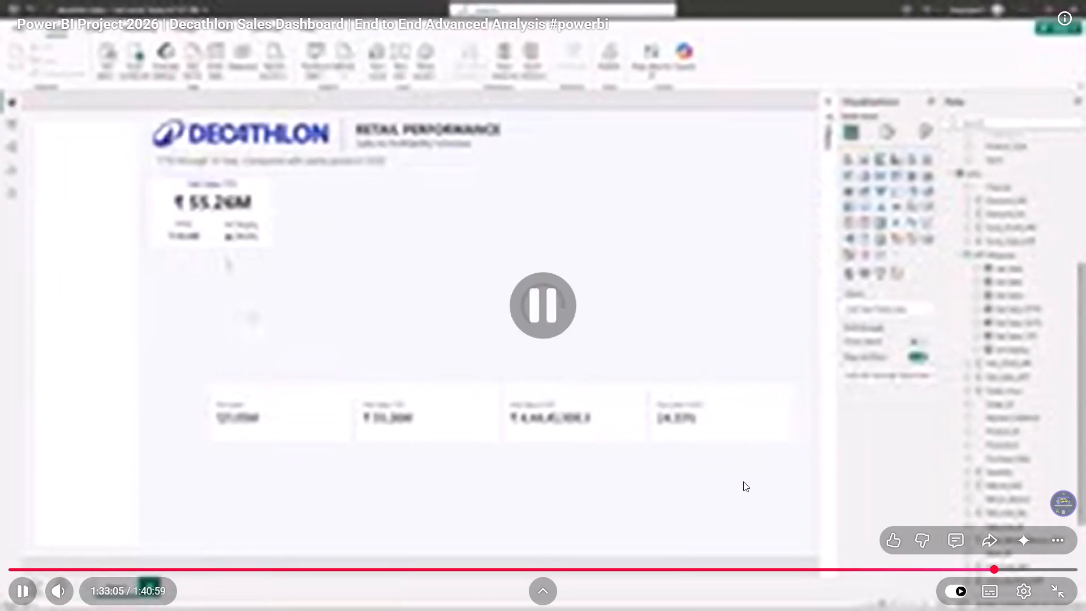
Pause the Resident Evil video in the other browser tab and resume the Power BI tutorial outside full screen.
key("Escape")
left_click(596, 0)
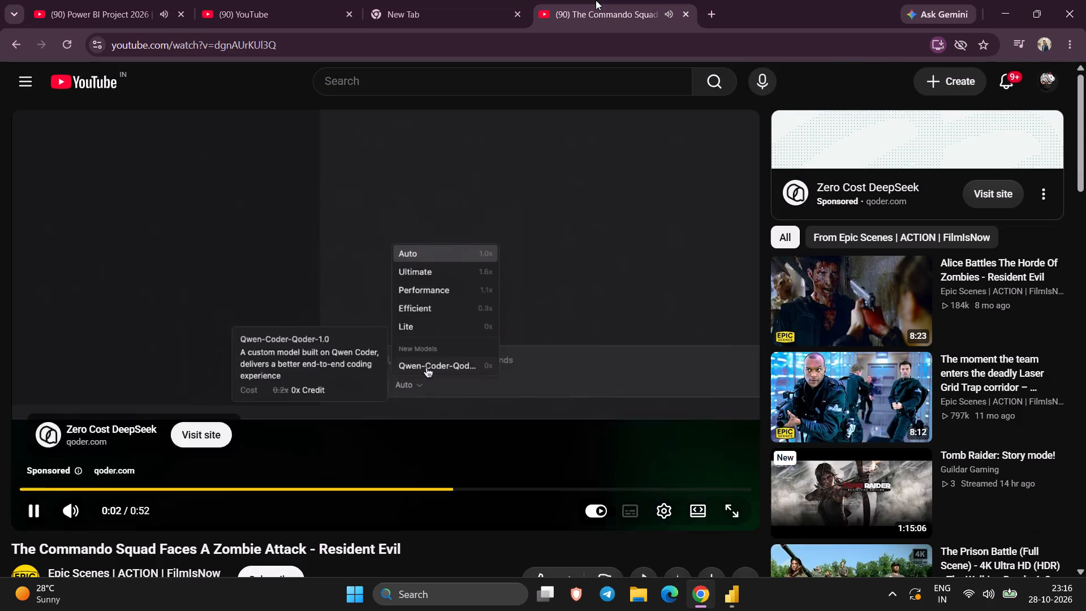
left_click(671, 428)
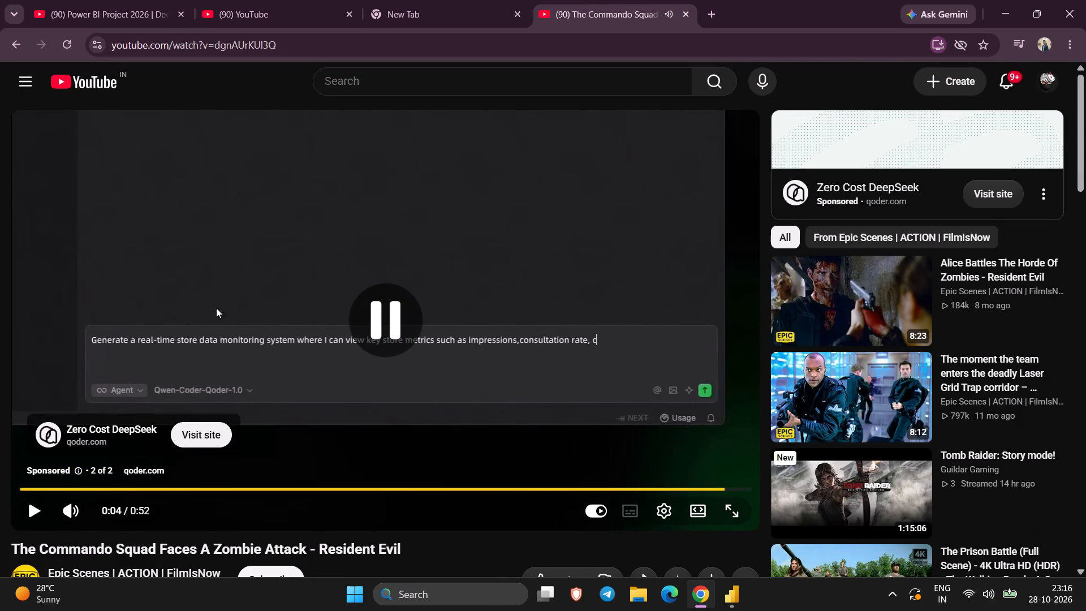
left_click(87, 0)
left_click(333, 334)
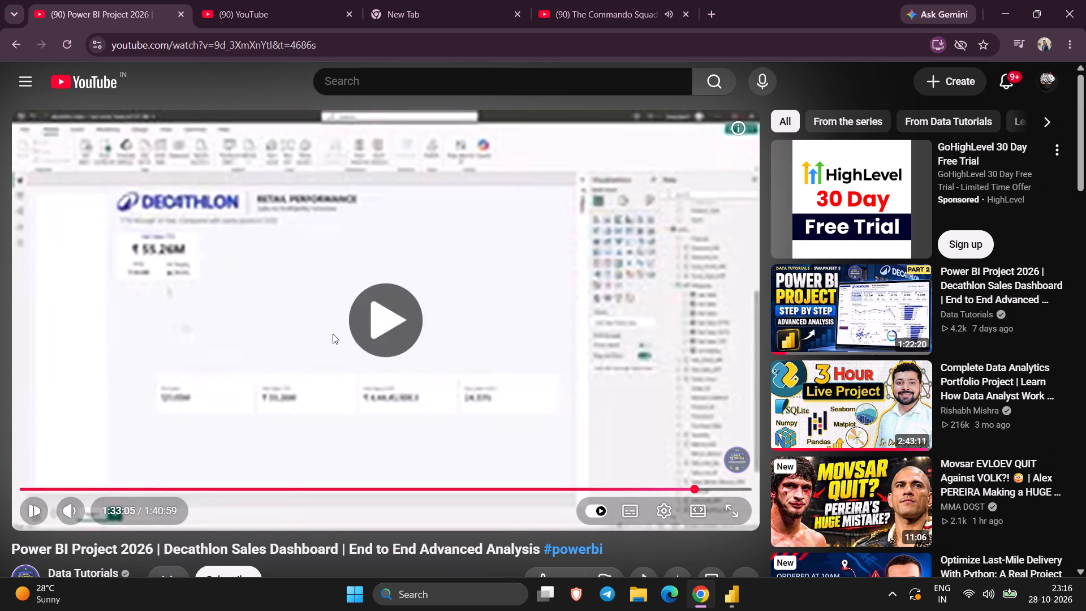
key("Right")
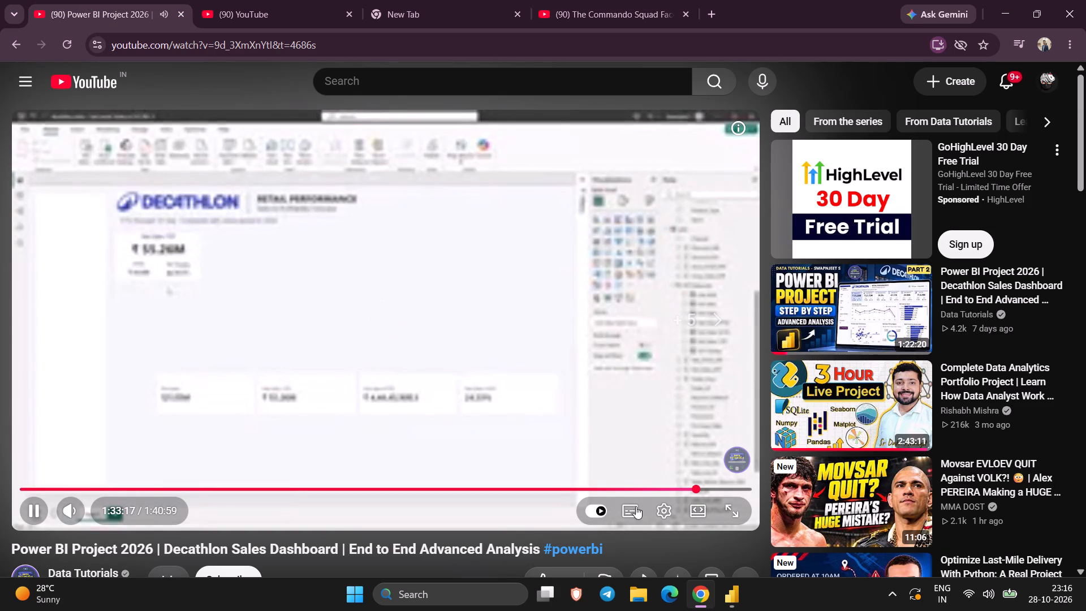
Switch the tutorial video from automatic quality to a sharper playback quality.
left_click(665, 510)
scroll(686, 444, "down", 1)
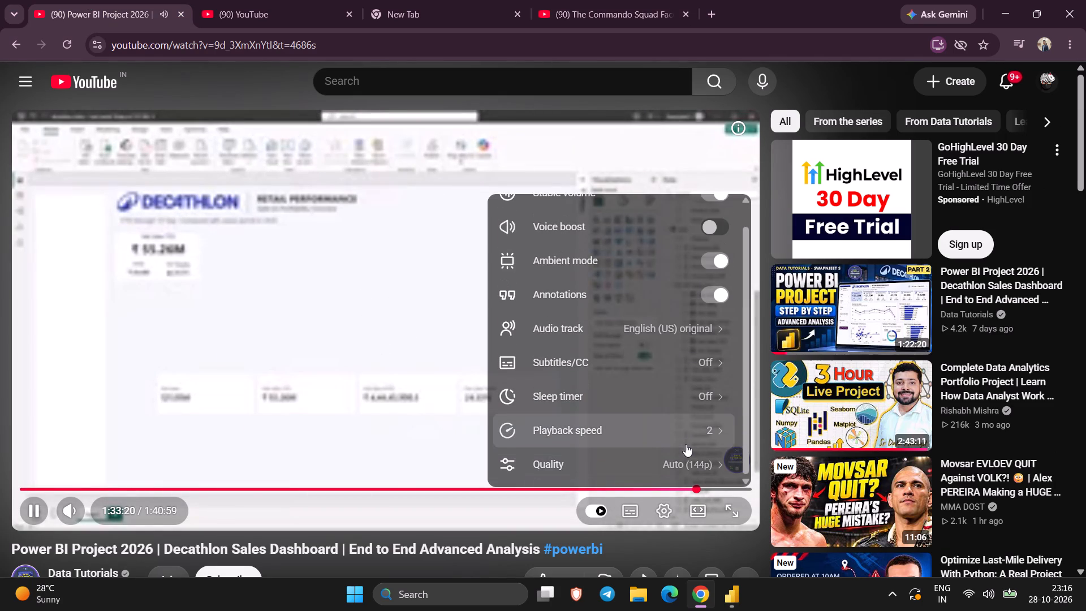
left_click(682, 466)
left_click(656, 328)
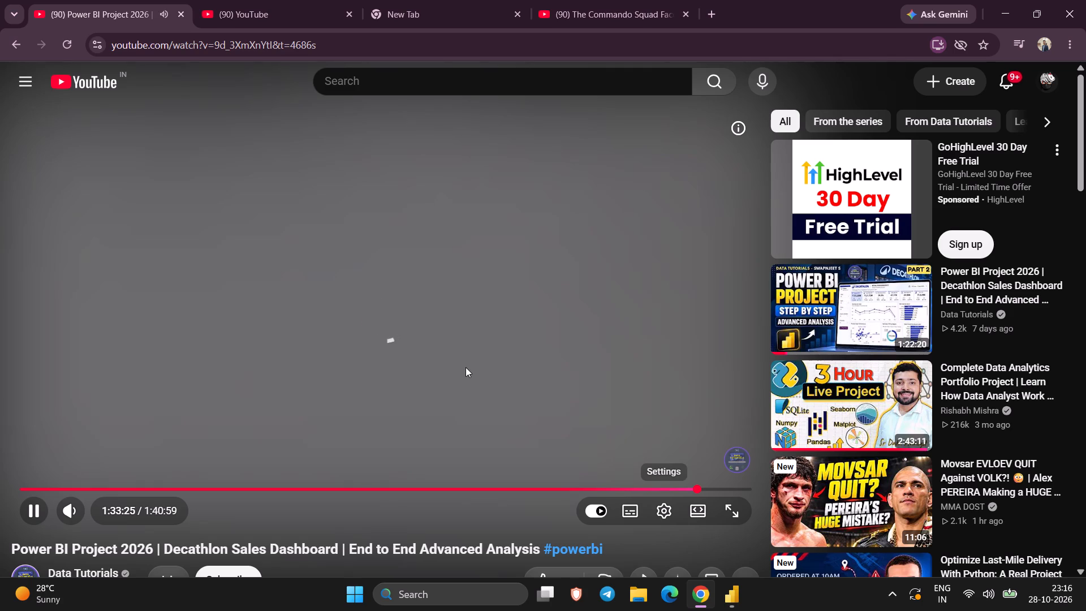
Watch the tutorial from the KPI requirements table up to the Net Gross Profit measure formula, pausing there.
left_click(466, 367)
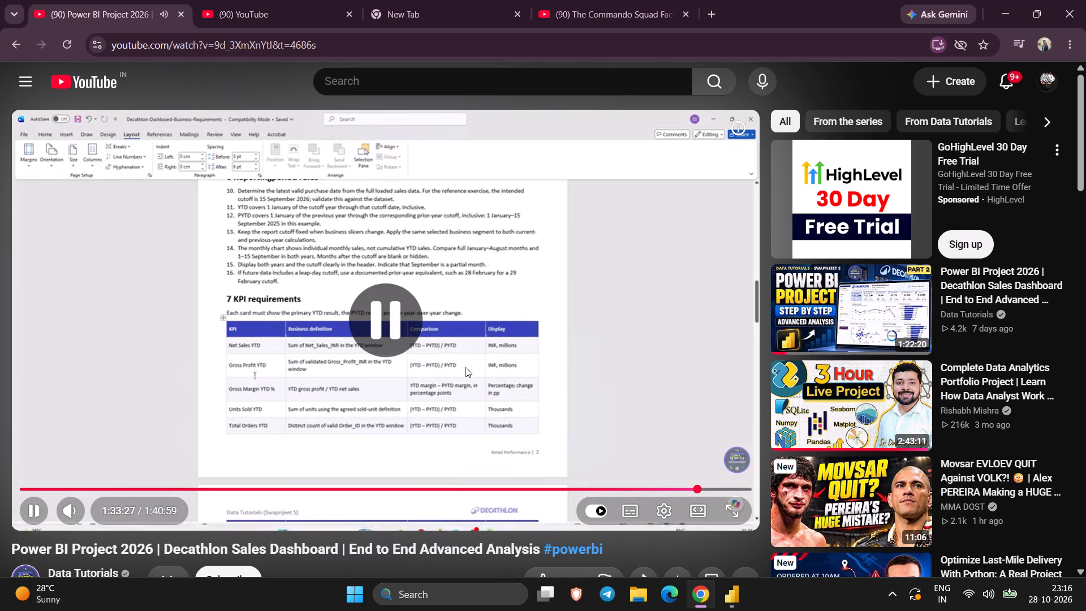
key("space")
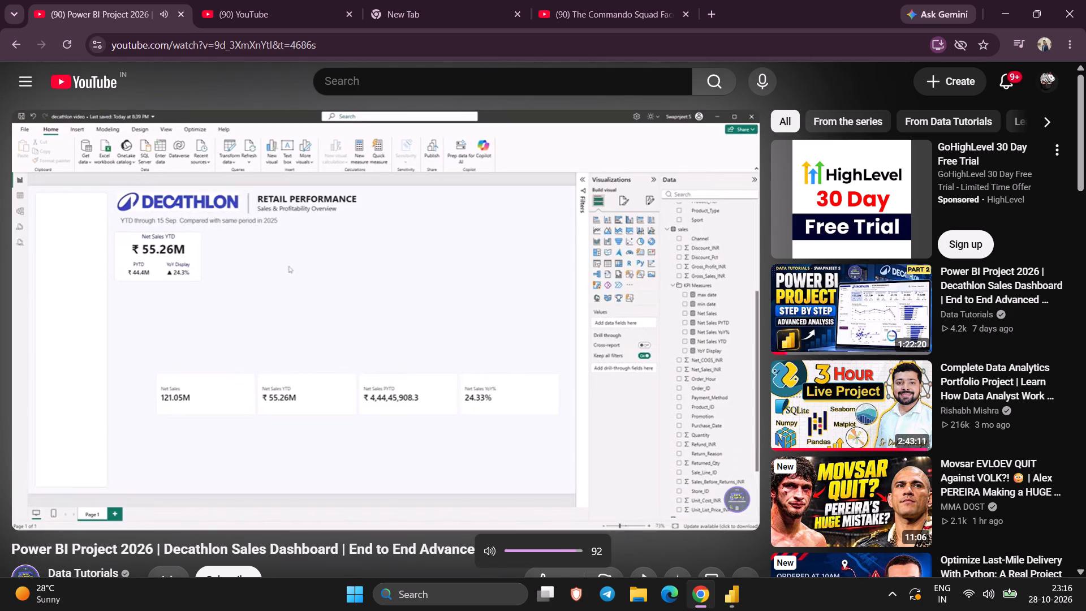
key("space")
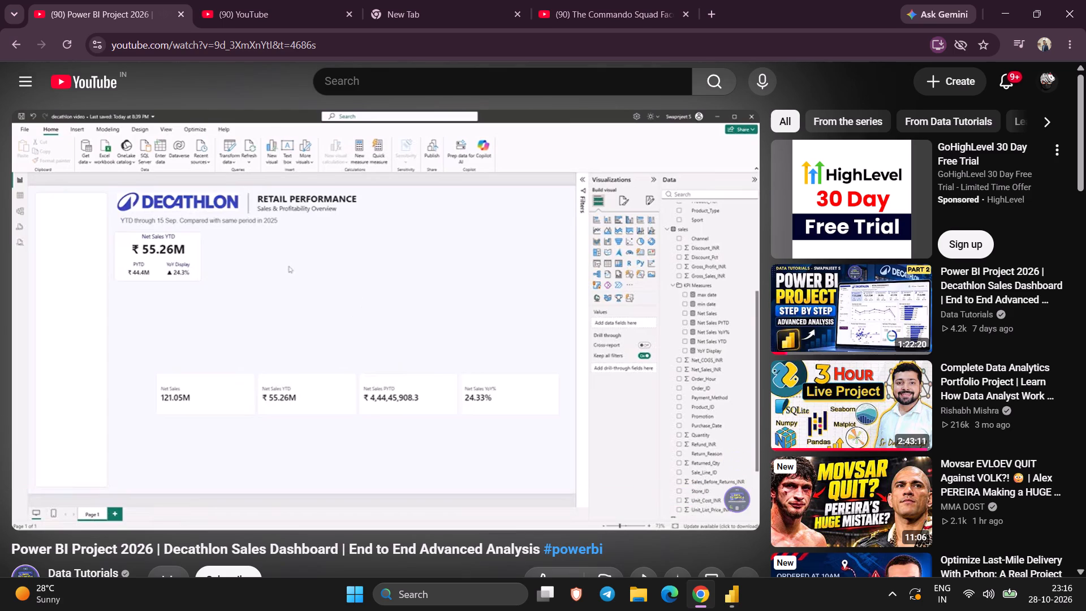
key("space")
key("Right")
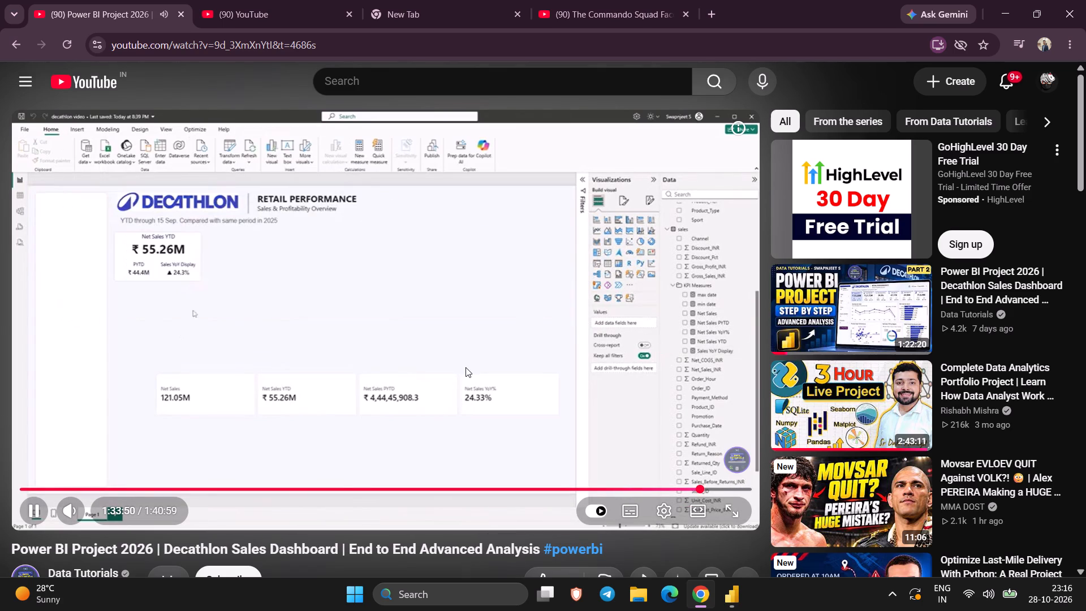
key("space")
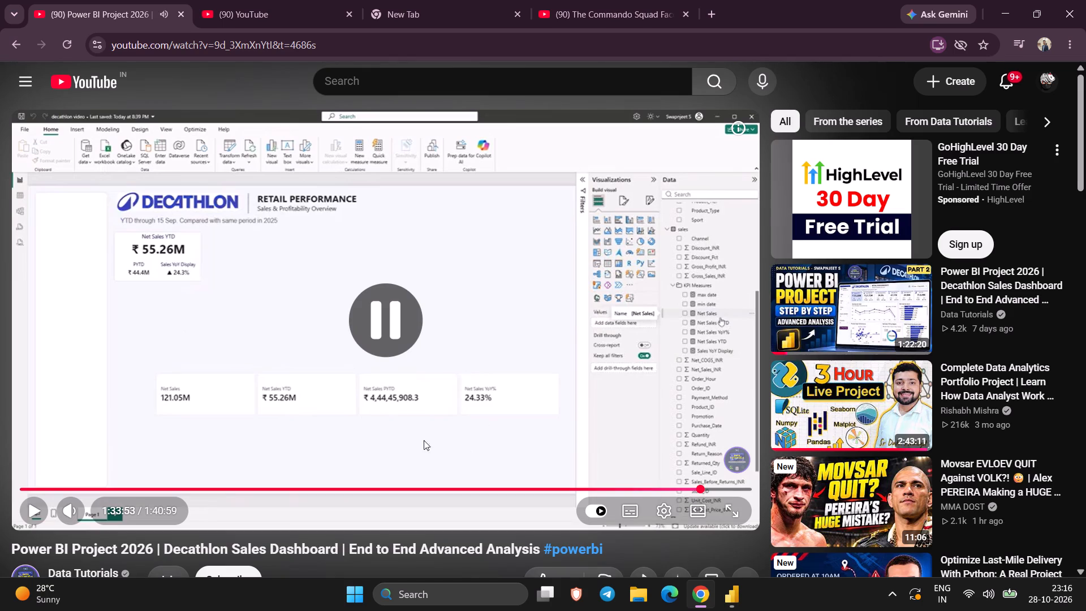
left_click(443, 312)
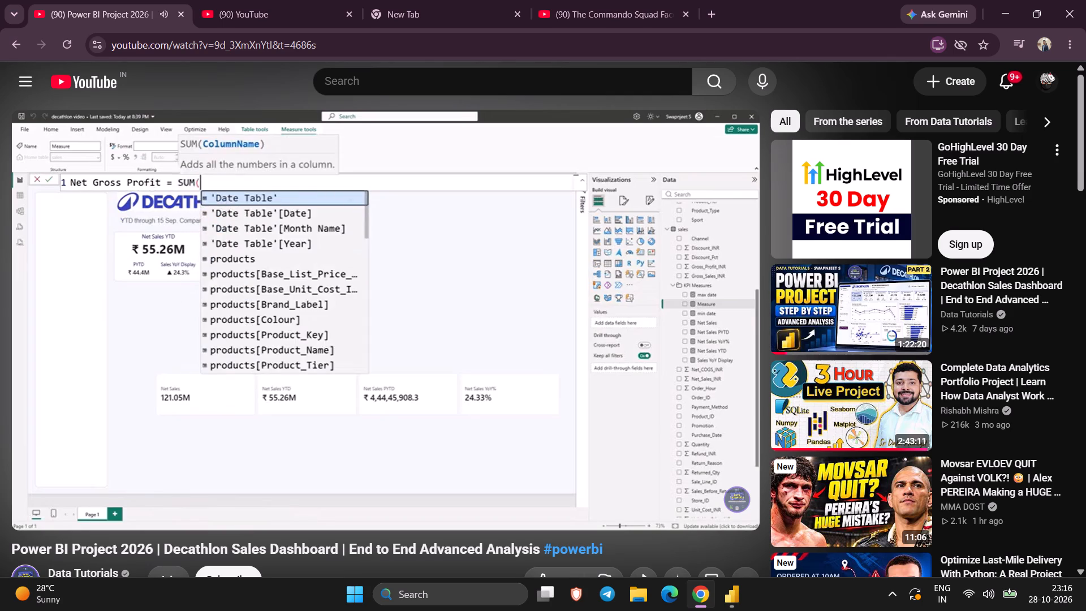
left_click(501, 303)
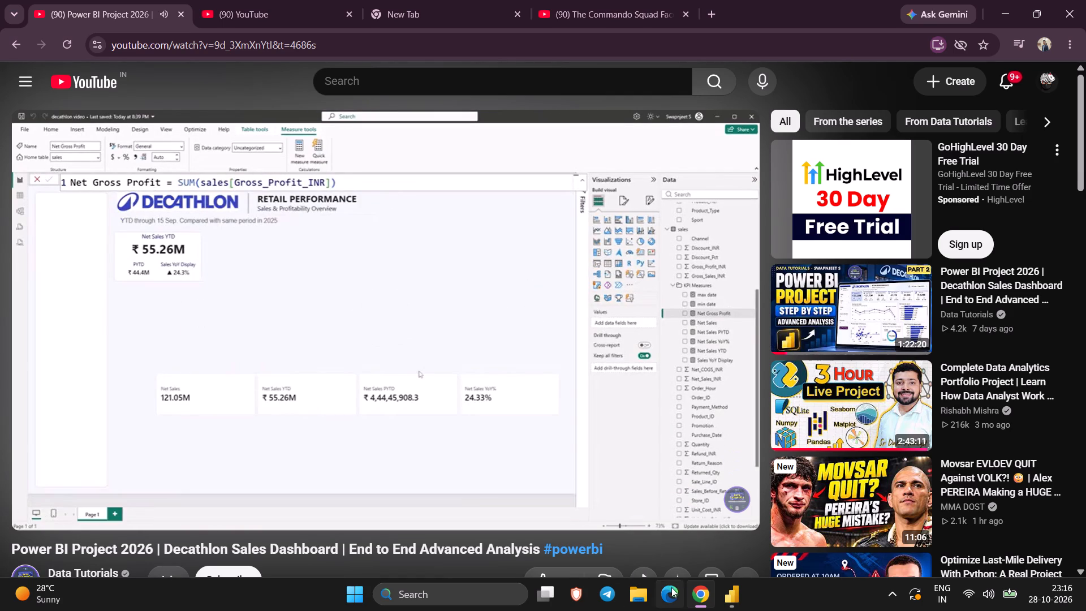
In Power BI Desktop, rename the Gross Sales measure in the sales table to Net Gross profit in its formula.
left_click(722, 600)
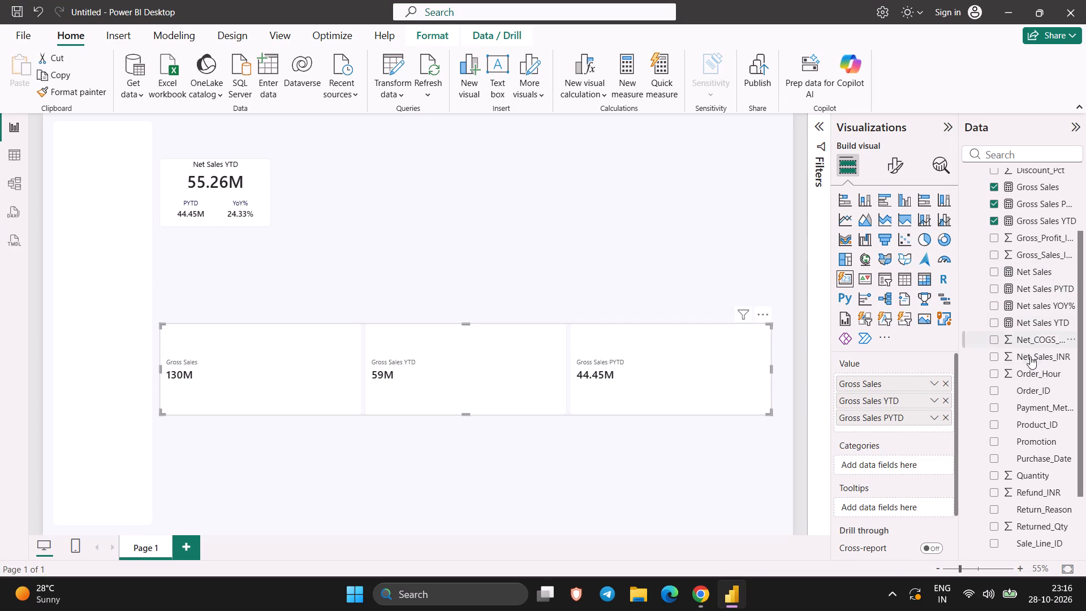
scroll(1034, 252, "up", 2)
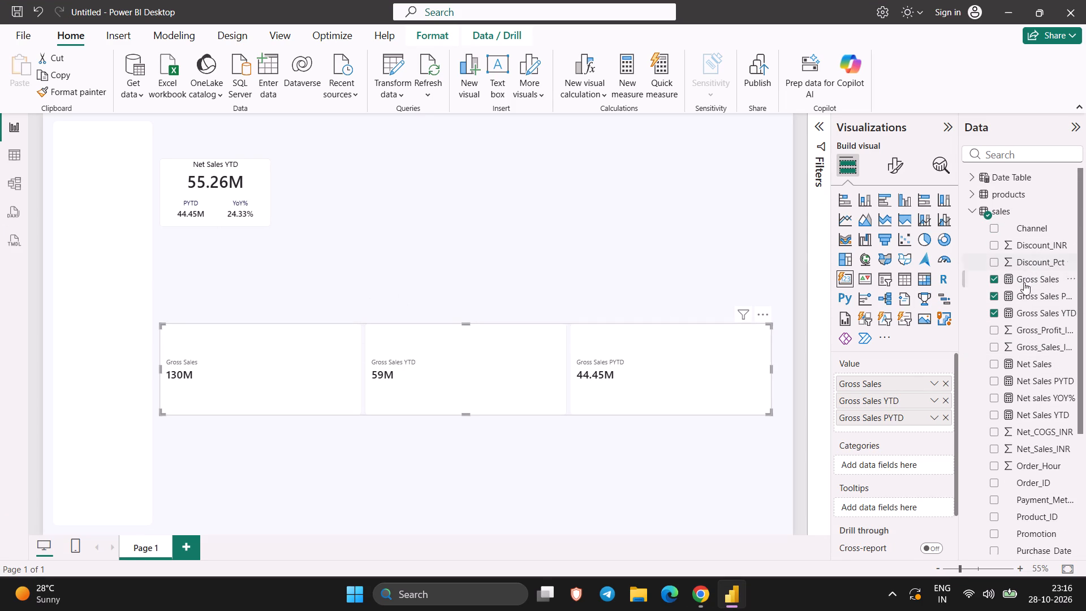
left_click(1028, 283)
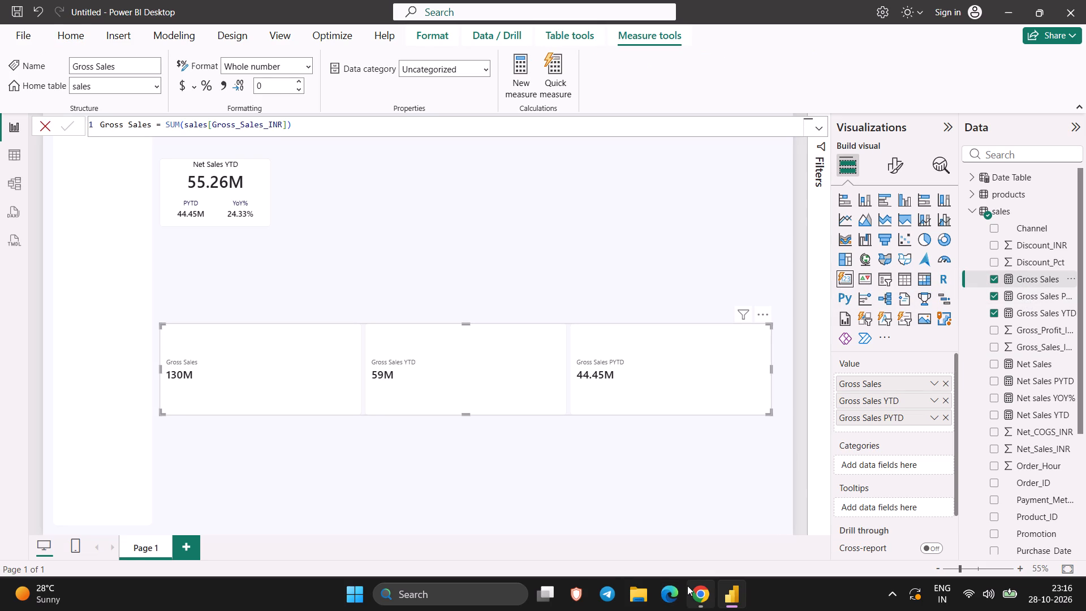
left_click(703, 593)
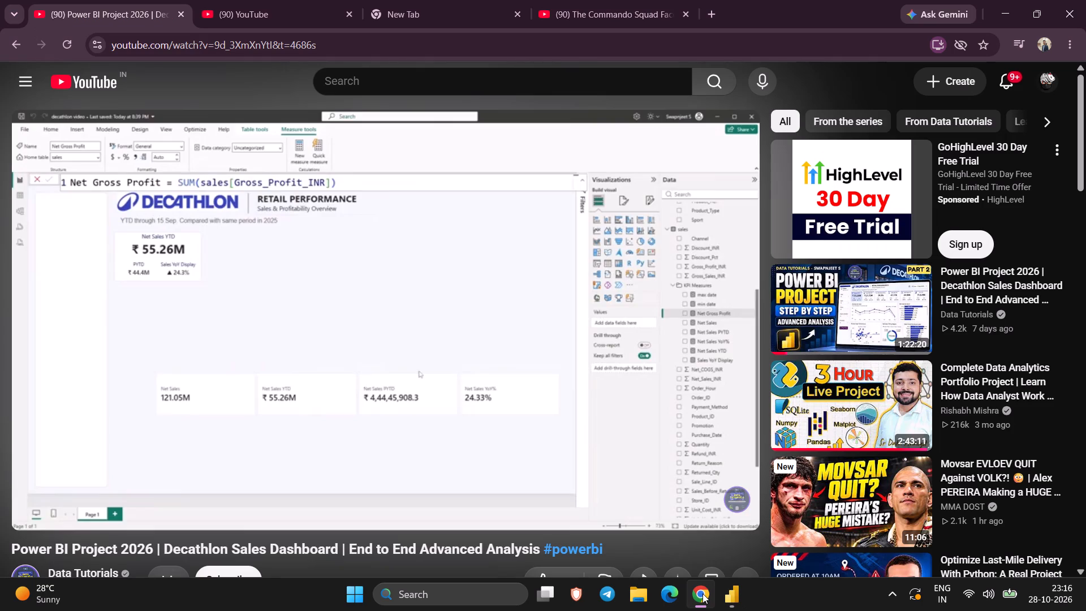
left_click(703, 593)
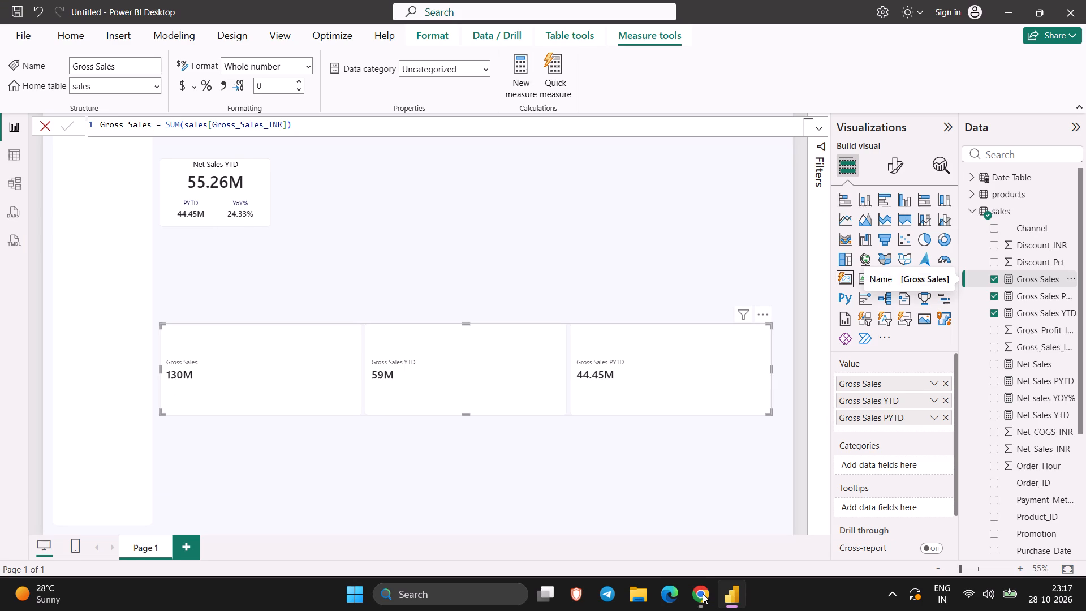
left_click(703, 593)
left_click(703, 593)
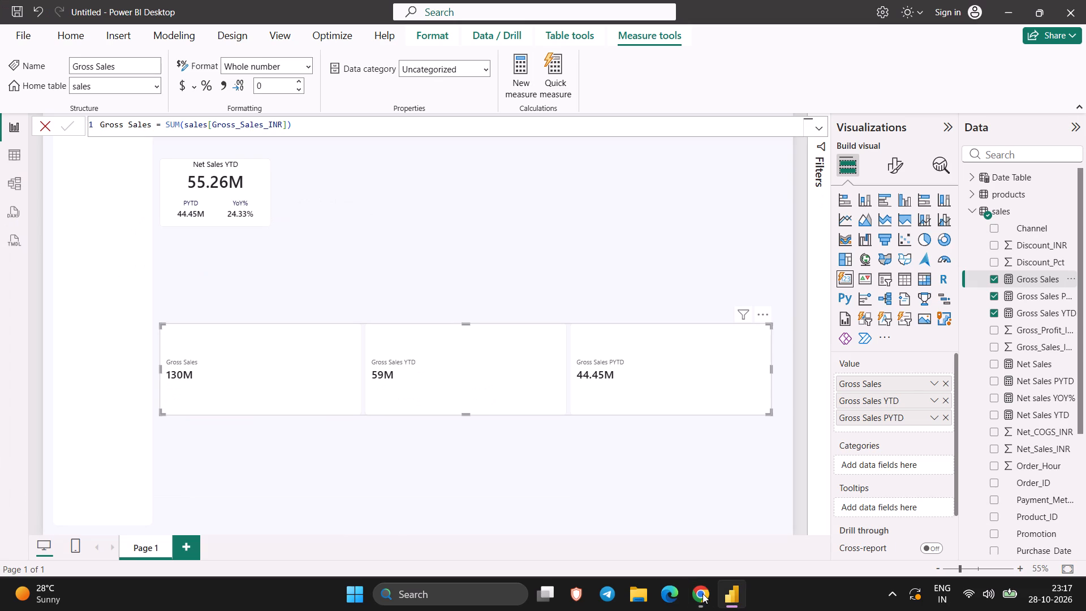
left_click(100, 124)
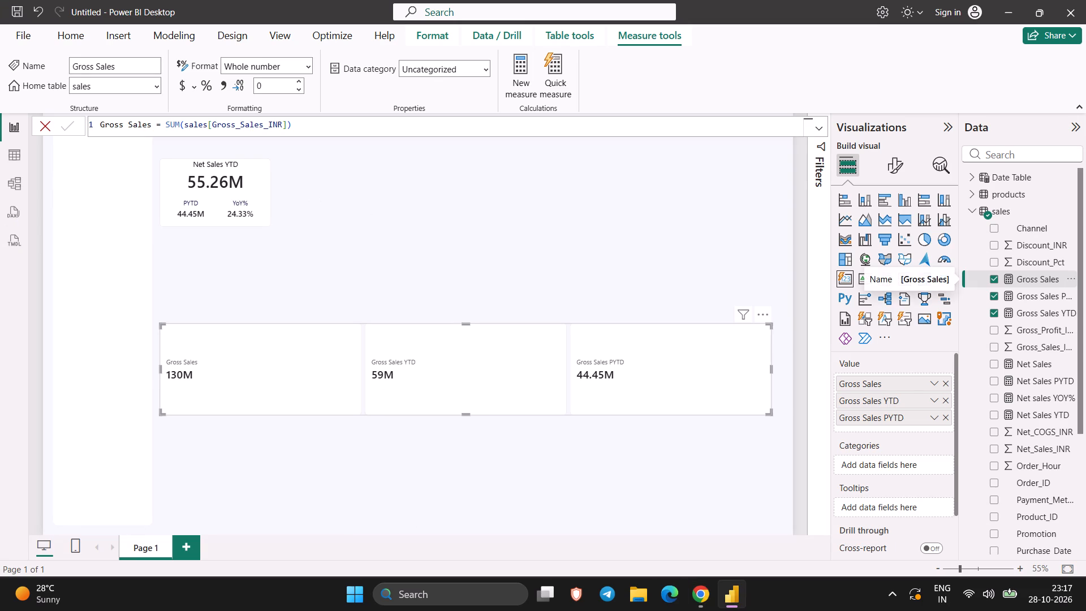
left_click(105, 124)
key("Left")
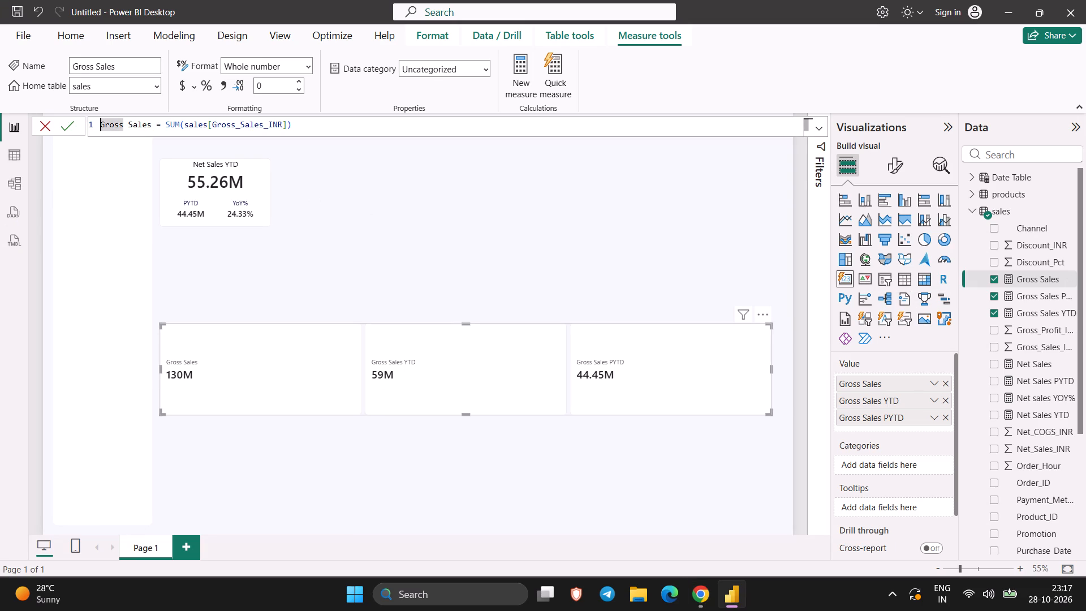
type("Net")
key("space")
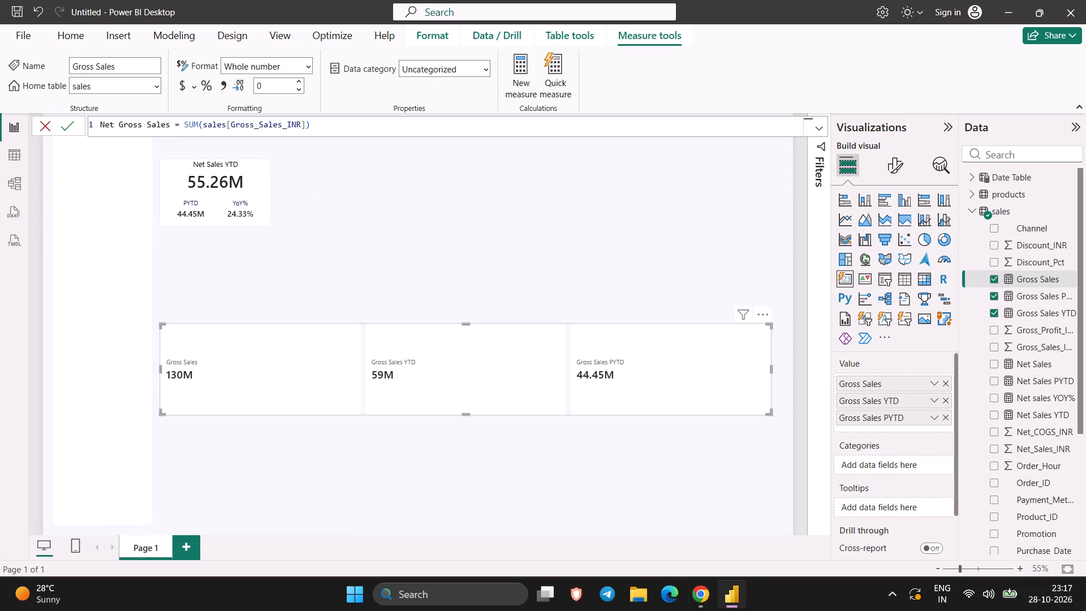
left_click(169, 119)
key("BackSpace")
key("BackSpace")
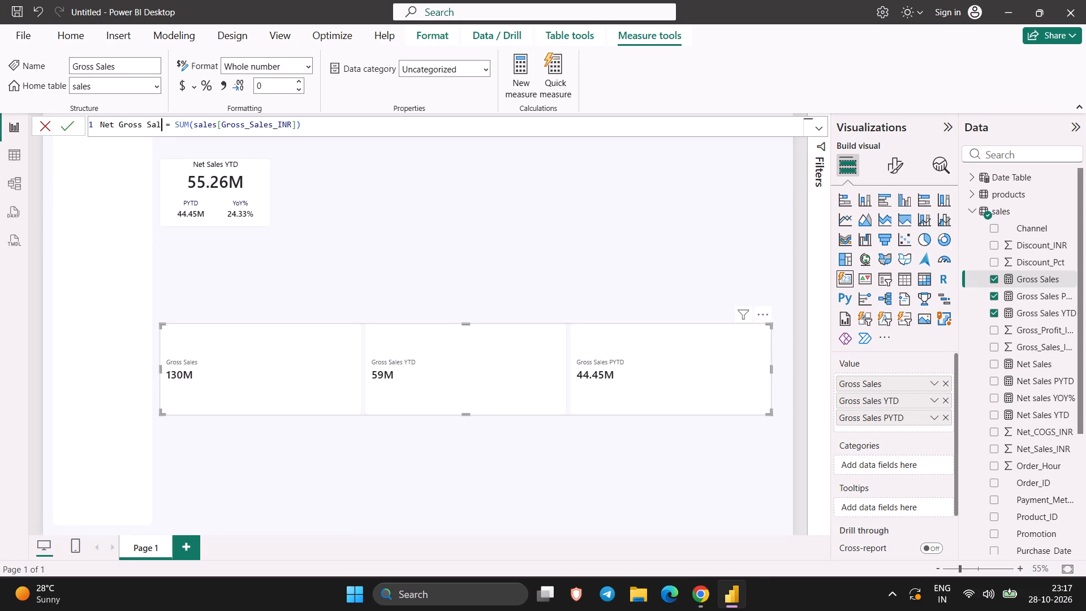
key("BackSpace")
key("BackSpace")
key("BackSpace")
type("profit")
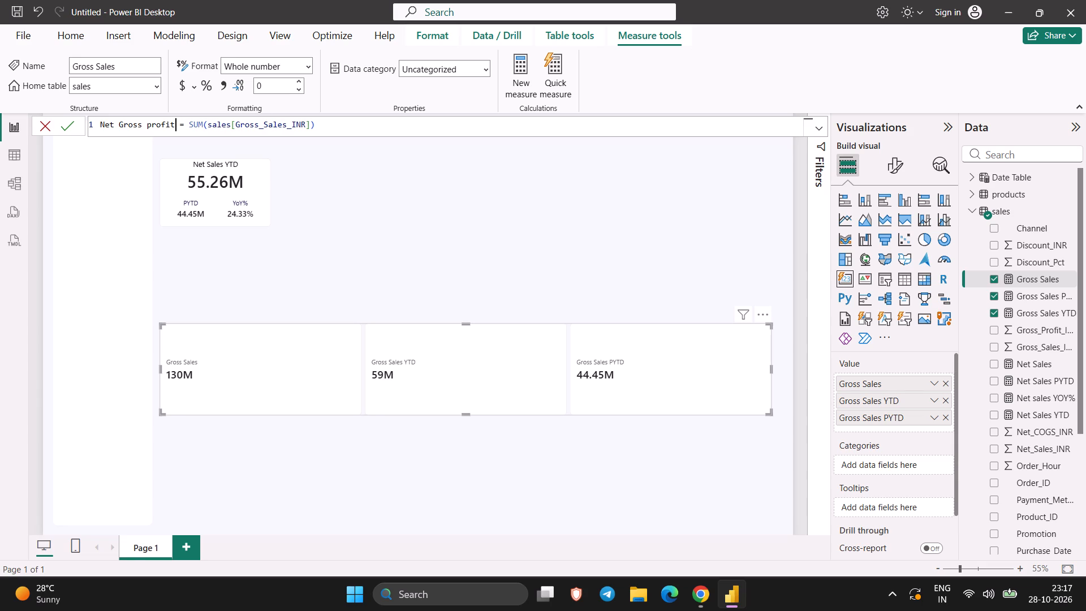
key("Return")
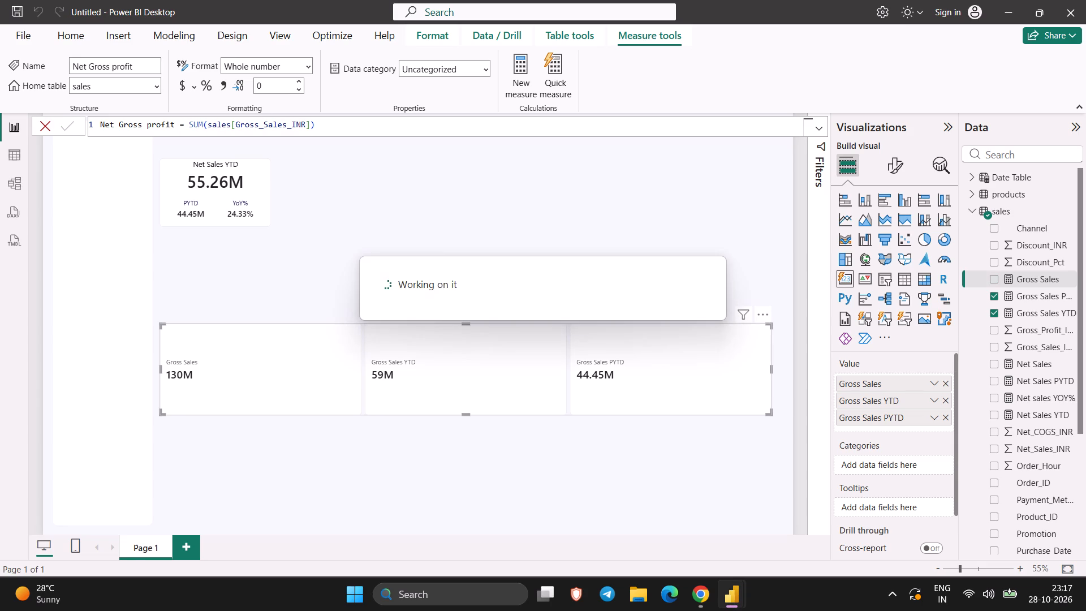
Compare the tutorial's Net Gross Profit card with the Net Gross profit card and measure in Power BI Desktop.
left_click(703, 585)
key("space")
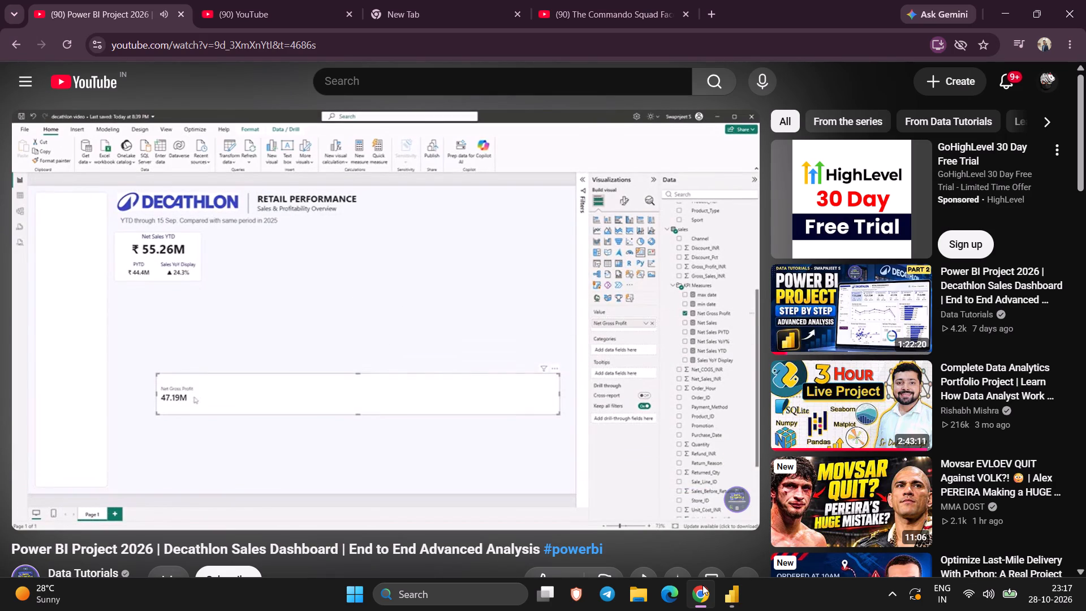
key("space")
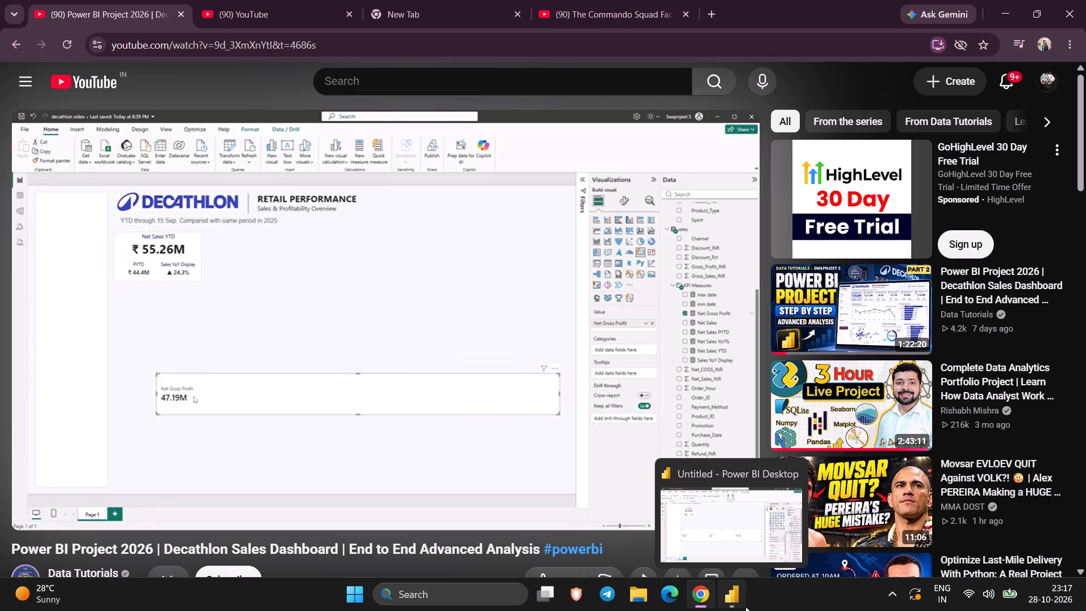
left_click(730, 599)
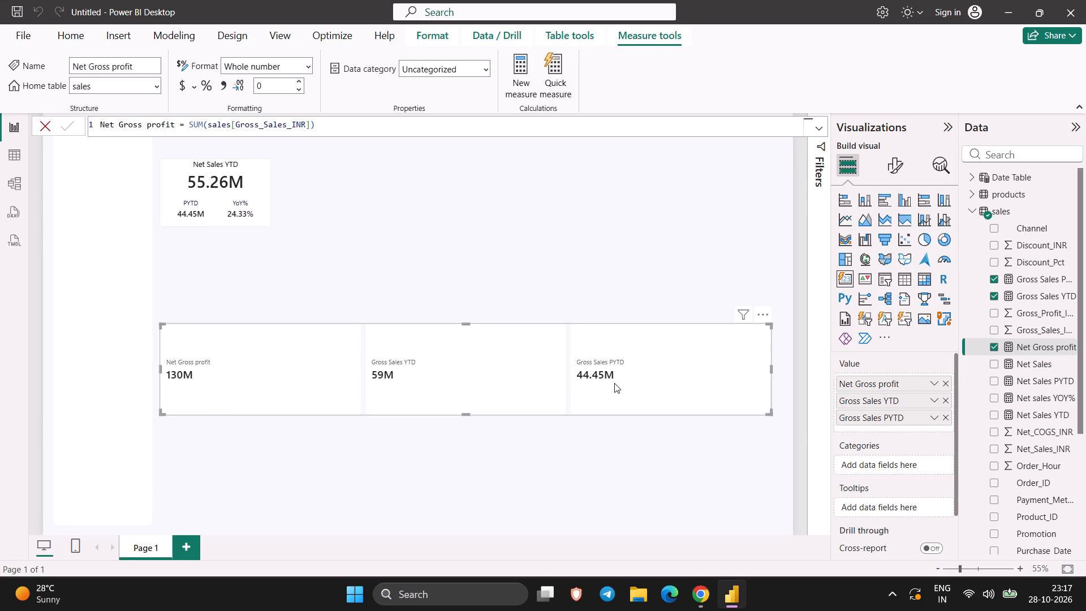
left_click(209, 375)
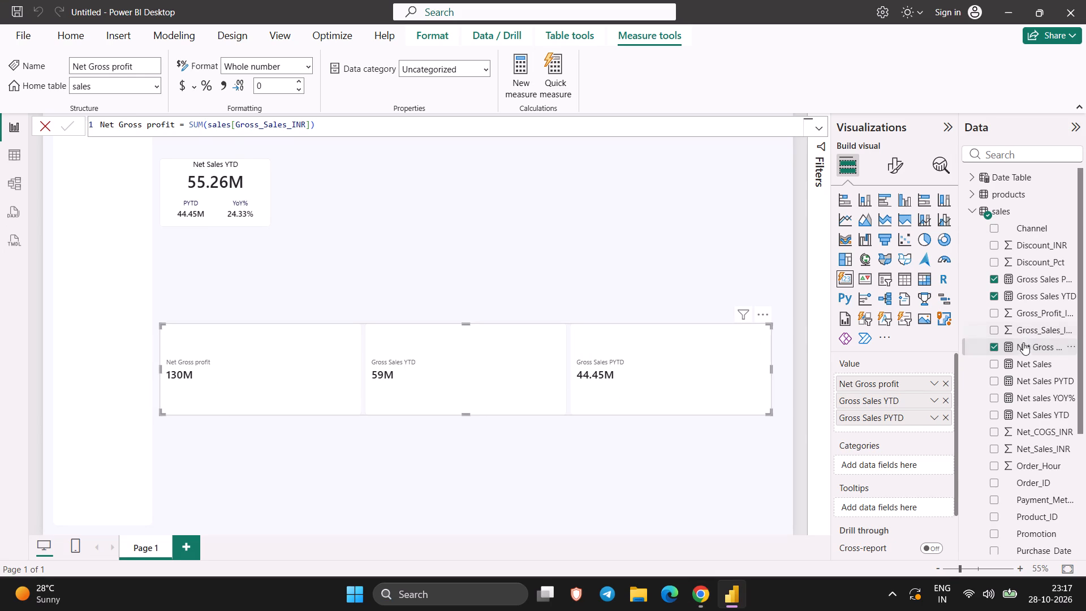
left_click(1025, 343)
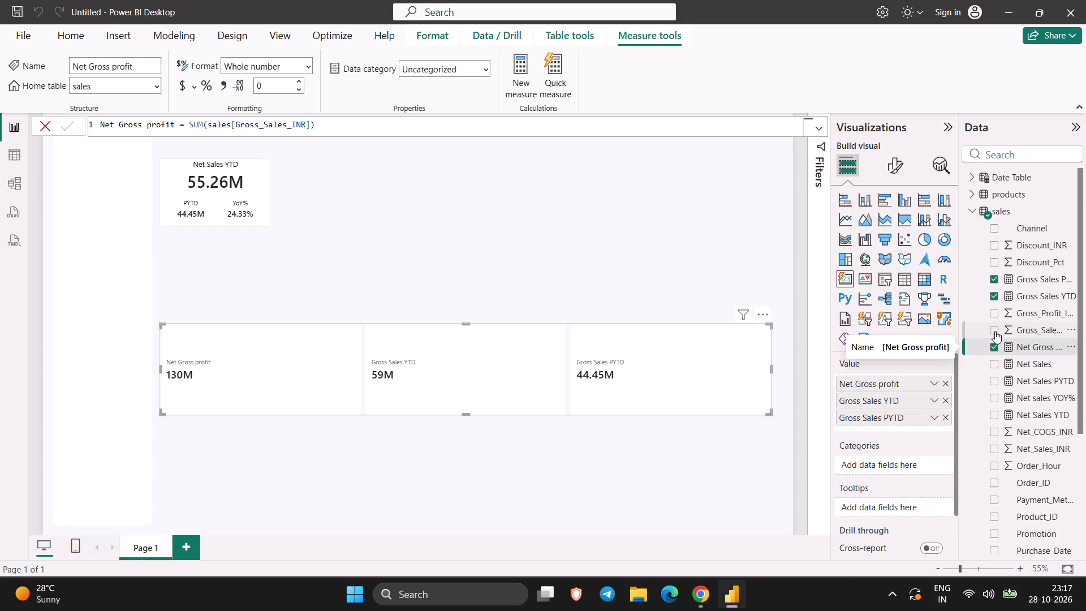
Switch to the tutorial in Chrome and find the part that assigns the measures a display folder in the Model view.
left_click(713, 591)
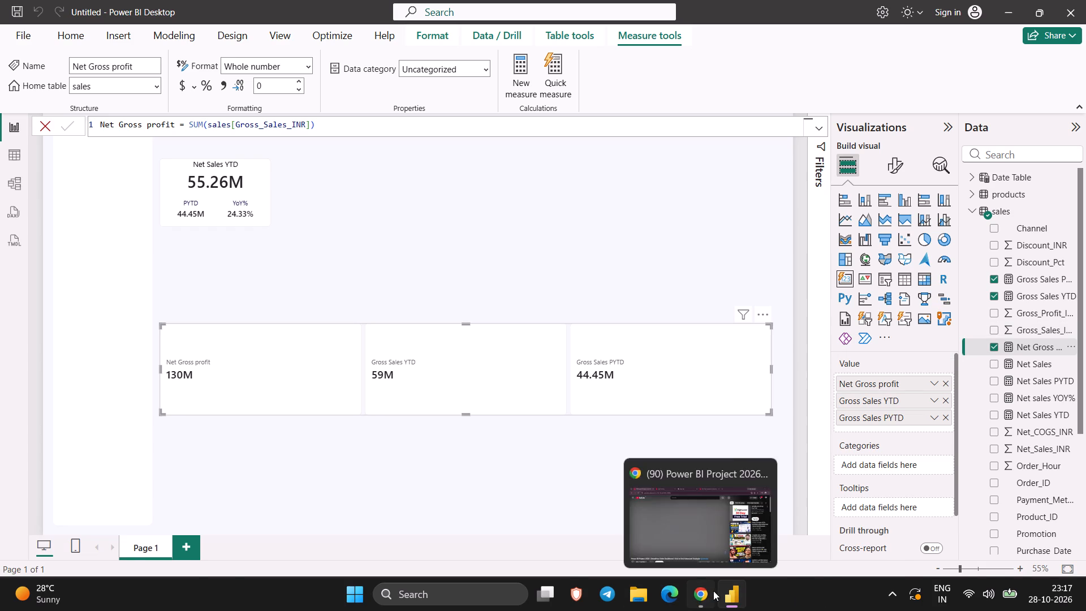
left_click(455, 488)
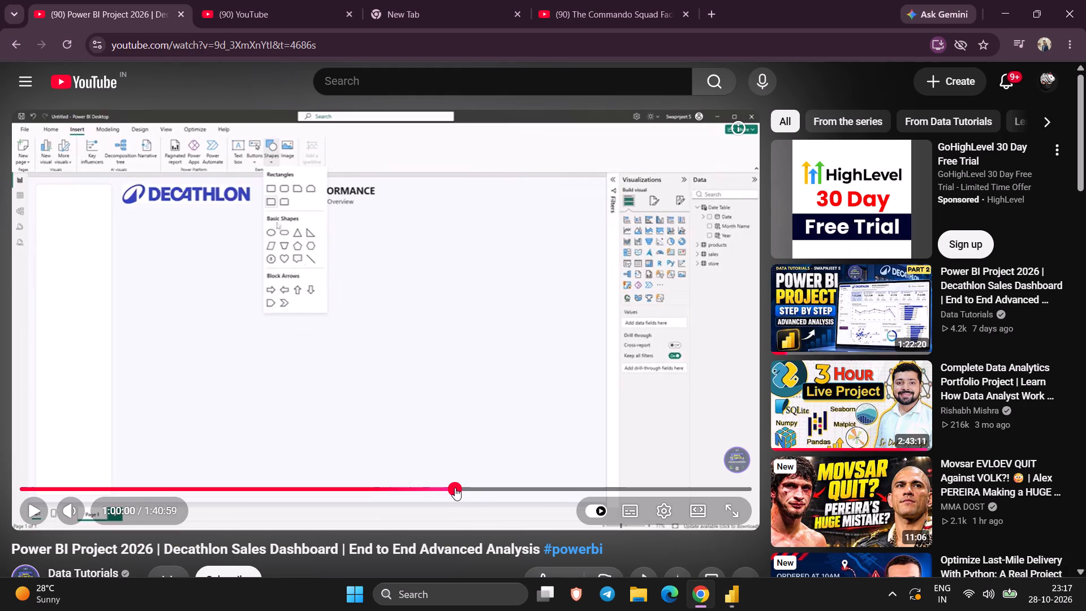
left_click(495, 483)
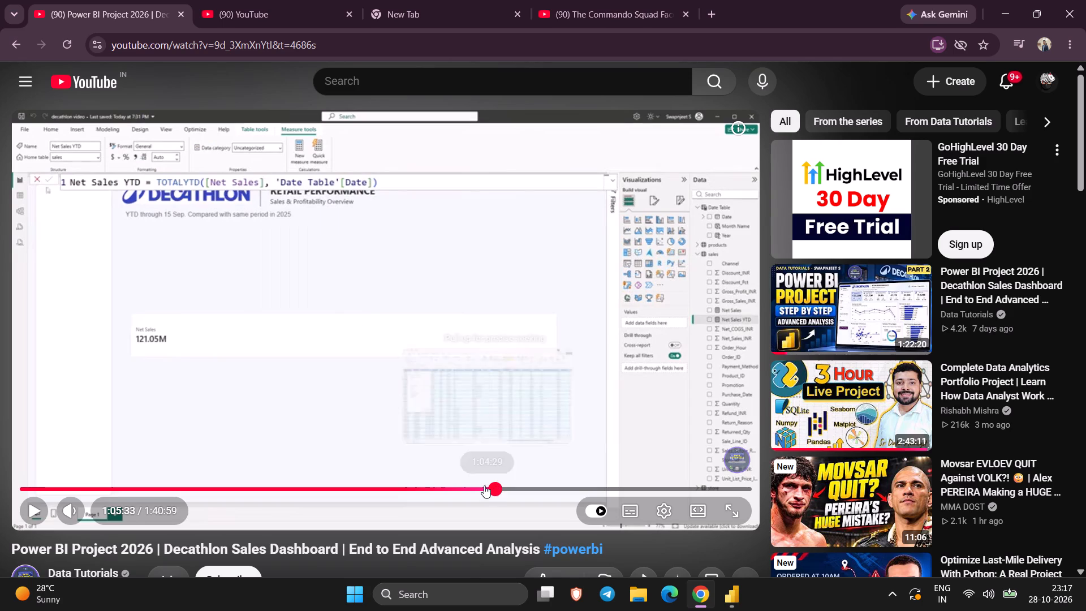
left_click(481, 485)
left_click(498, 485)
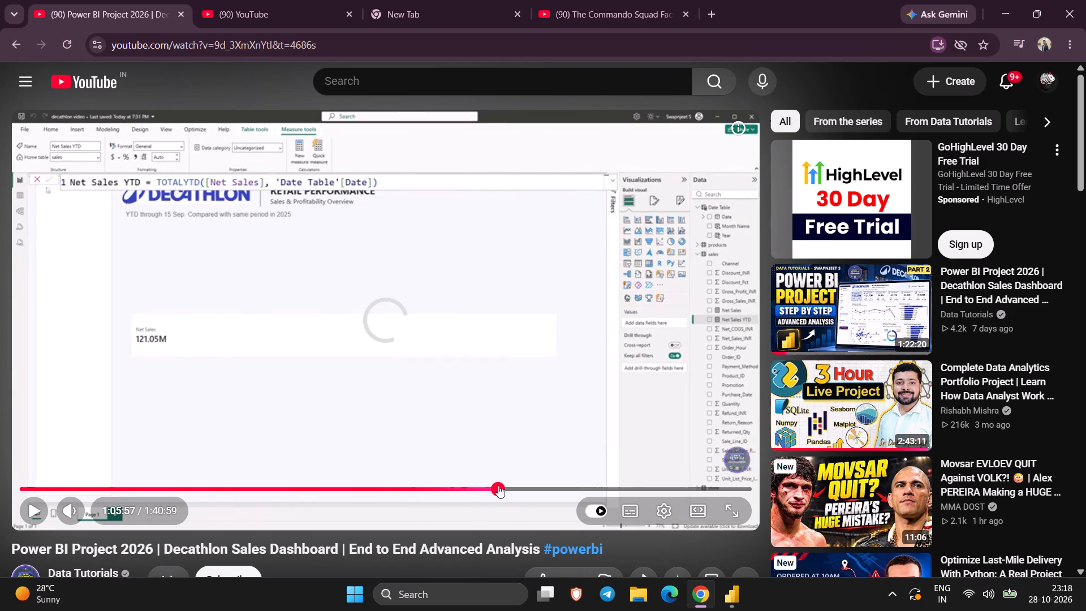
key("space")
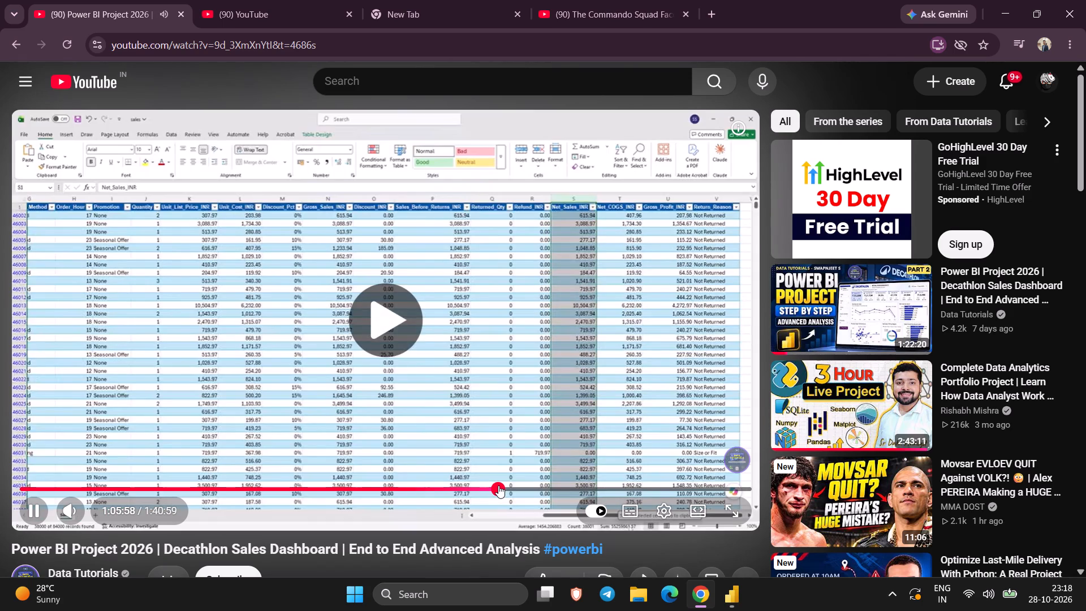
key("Right")
key("Right")
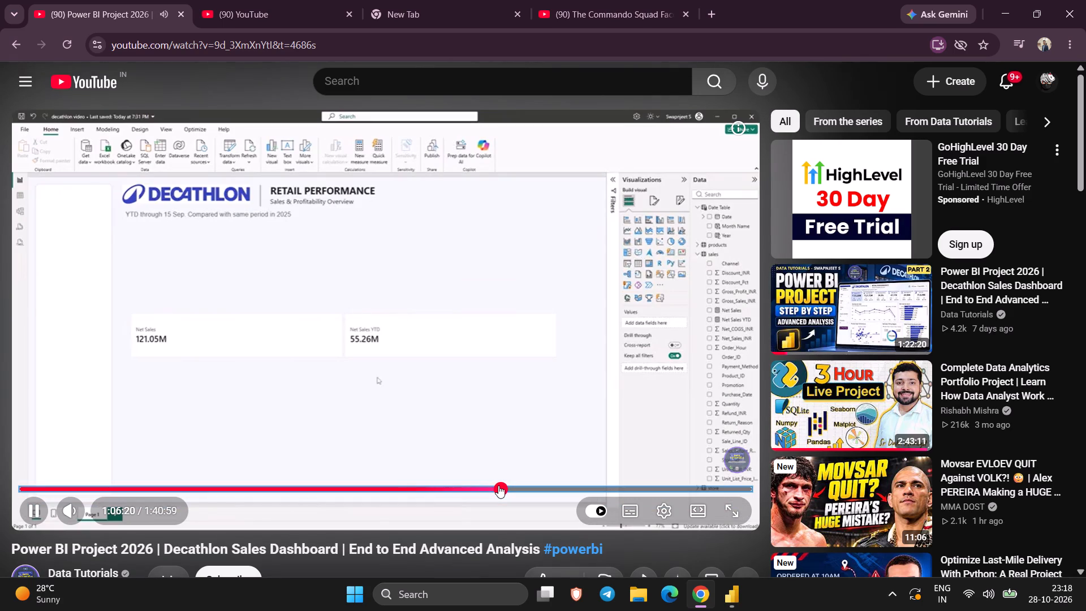
key("Right")
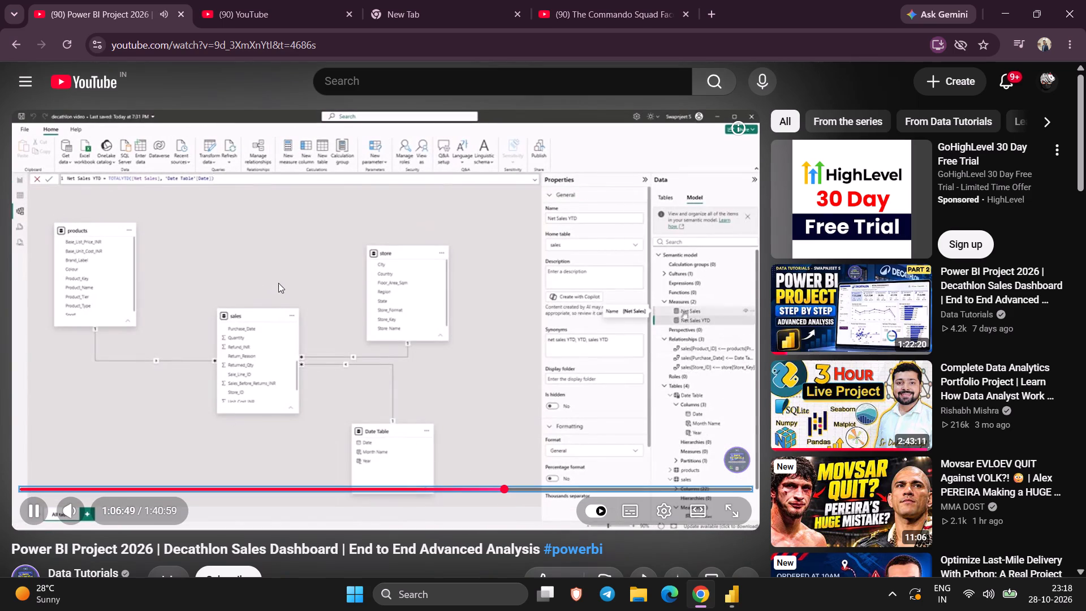
left_click(285, 282)
left_click(285, 282)
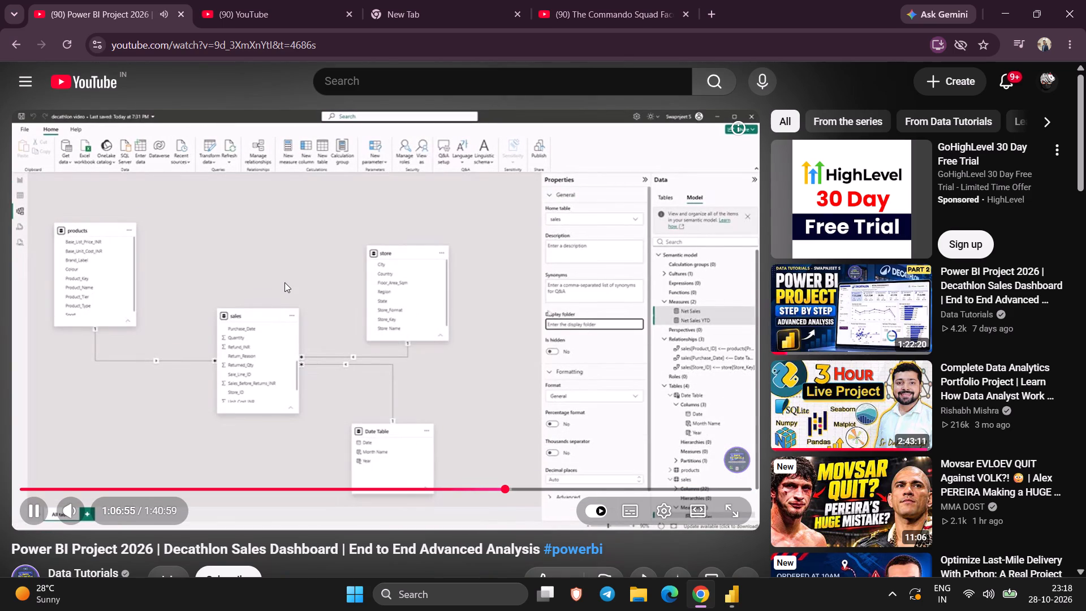
left_click(285, 282)
left_click(285, 282)
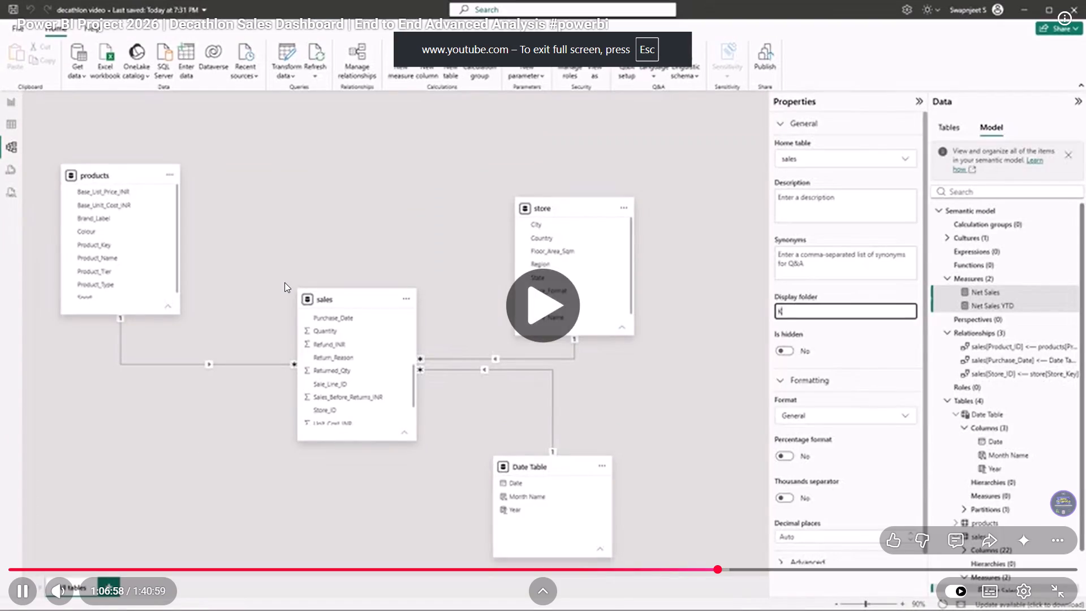
left_click(665, 337)
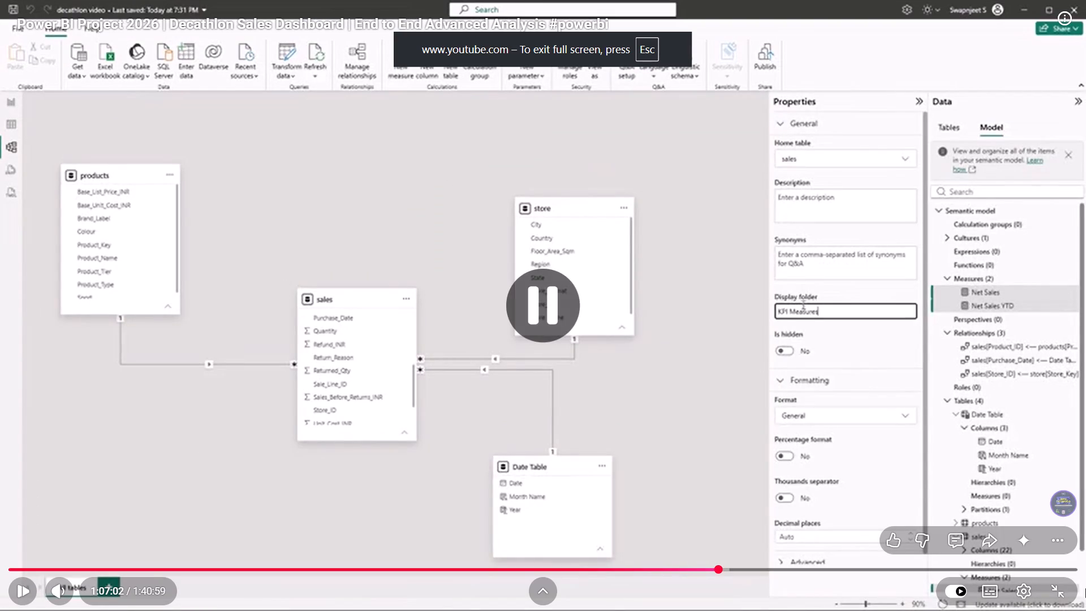
left_click(1064, 595)
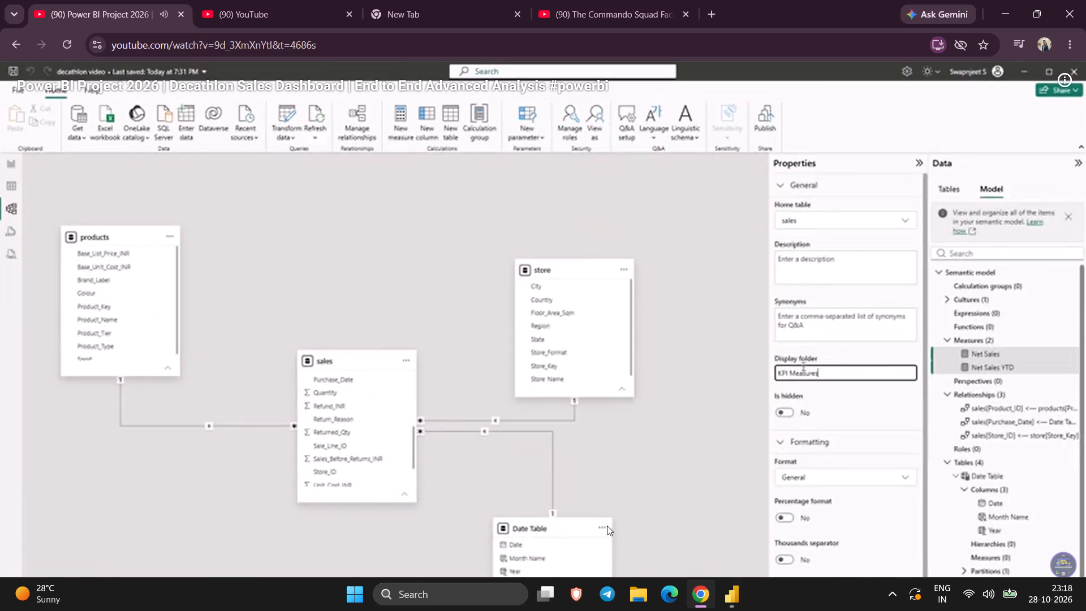
Switch to Power BI Desktop and open the Model view.
left_click(725, 600)
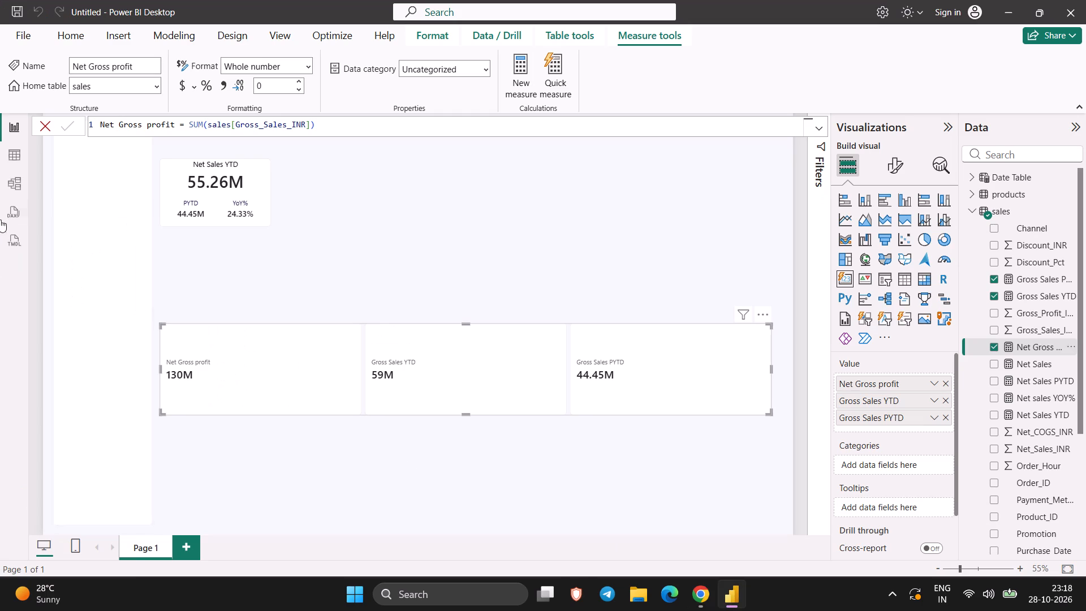
left_click(10, 174)
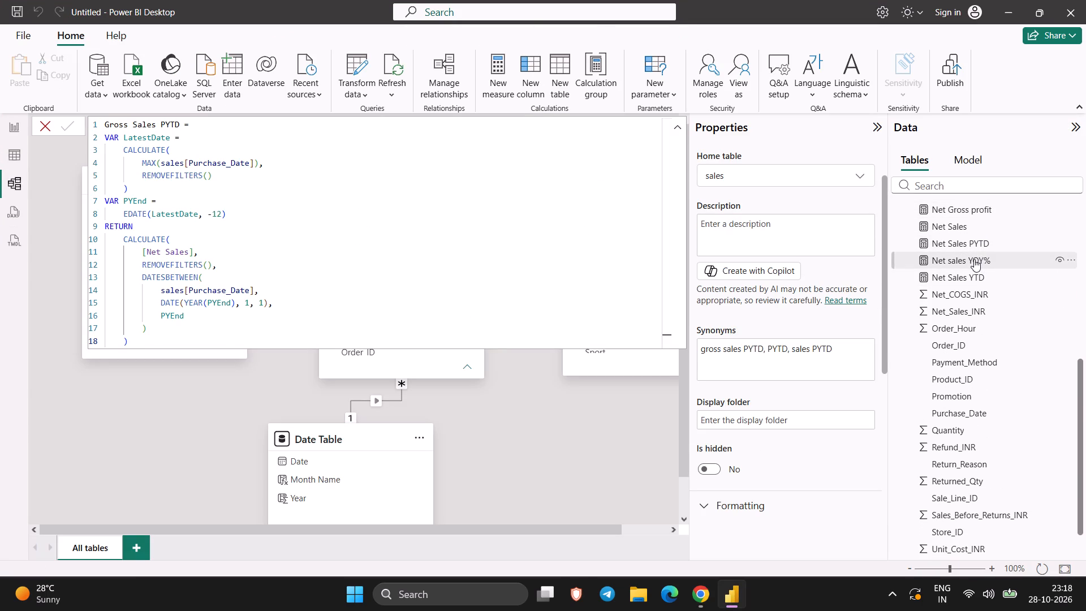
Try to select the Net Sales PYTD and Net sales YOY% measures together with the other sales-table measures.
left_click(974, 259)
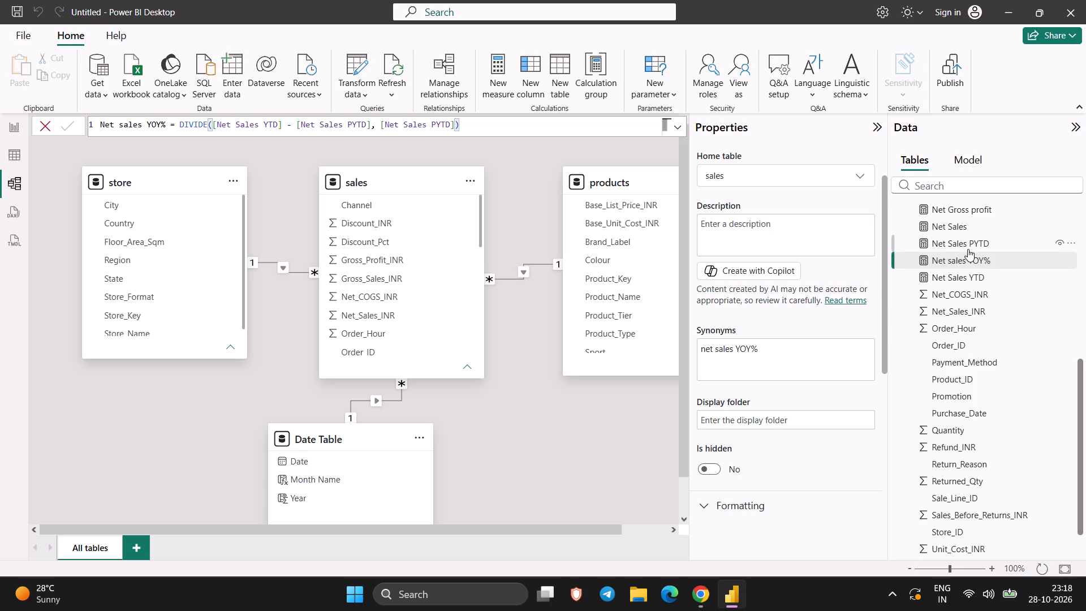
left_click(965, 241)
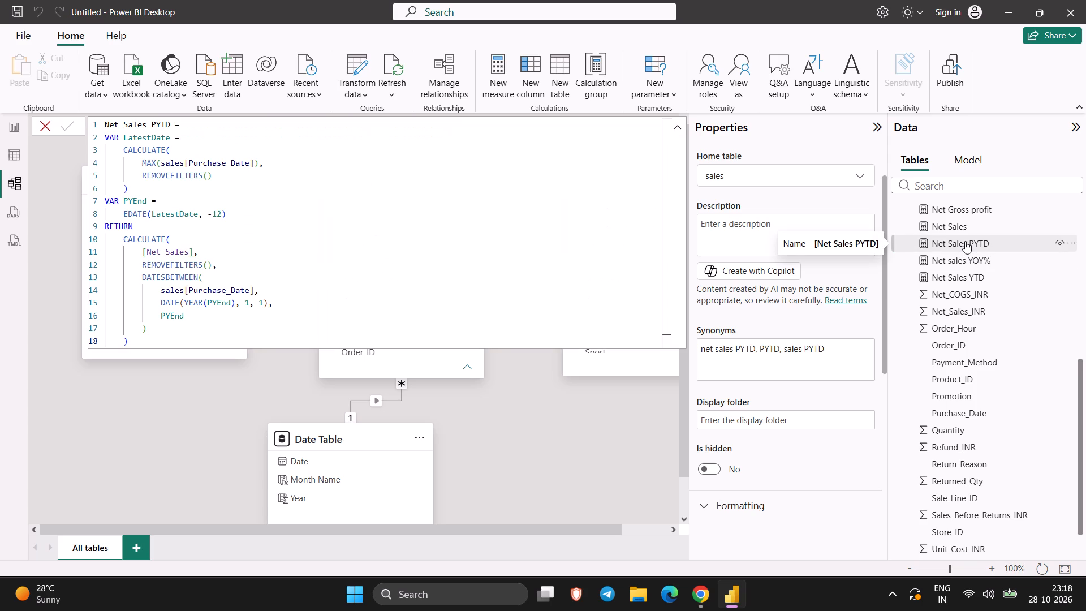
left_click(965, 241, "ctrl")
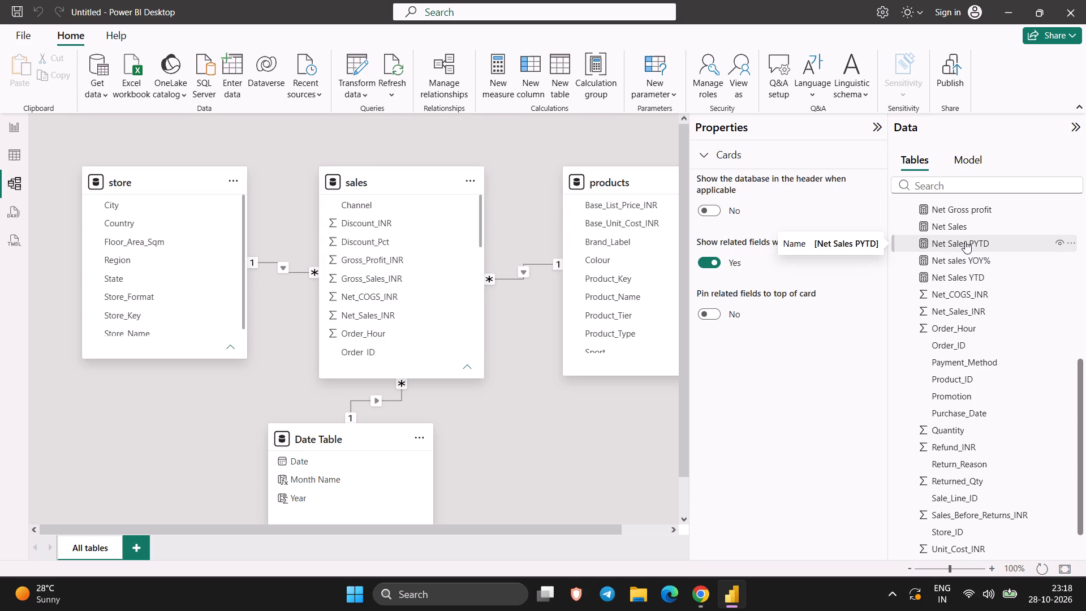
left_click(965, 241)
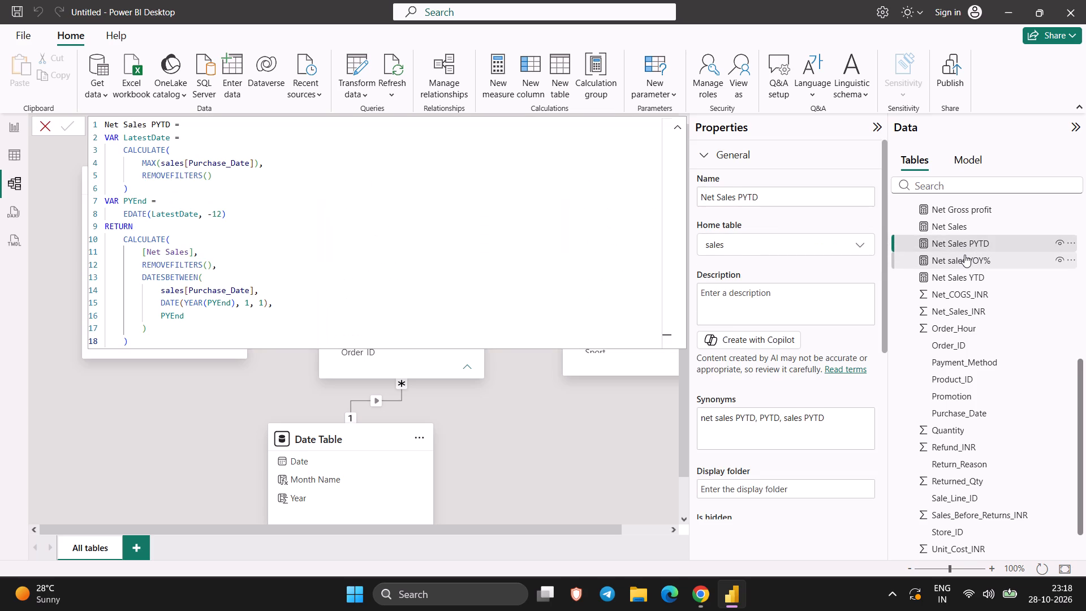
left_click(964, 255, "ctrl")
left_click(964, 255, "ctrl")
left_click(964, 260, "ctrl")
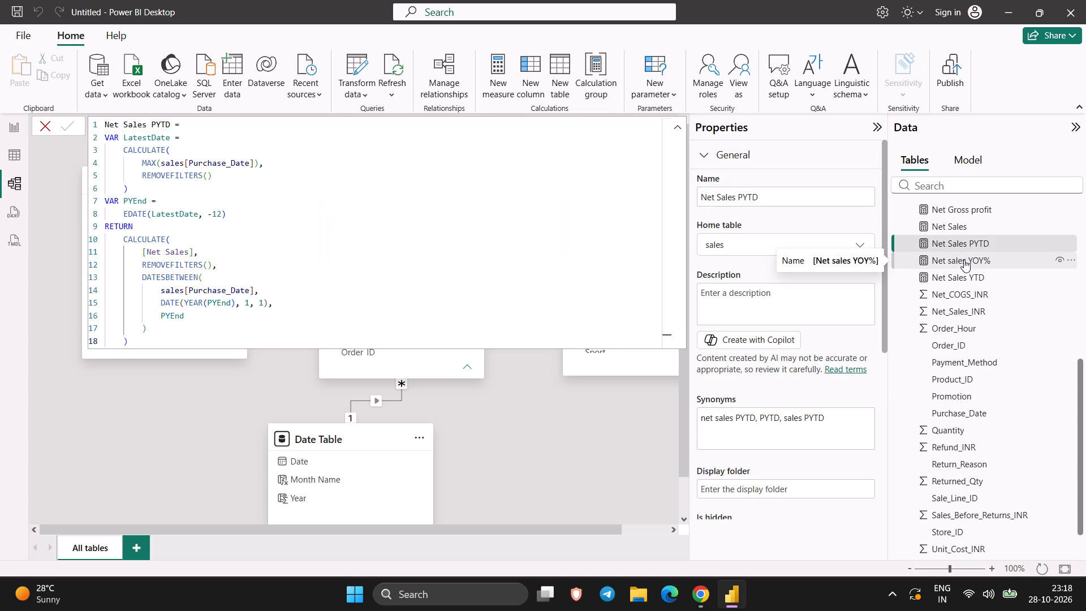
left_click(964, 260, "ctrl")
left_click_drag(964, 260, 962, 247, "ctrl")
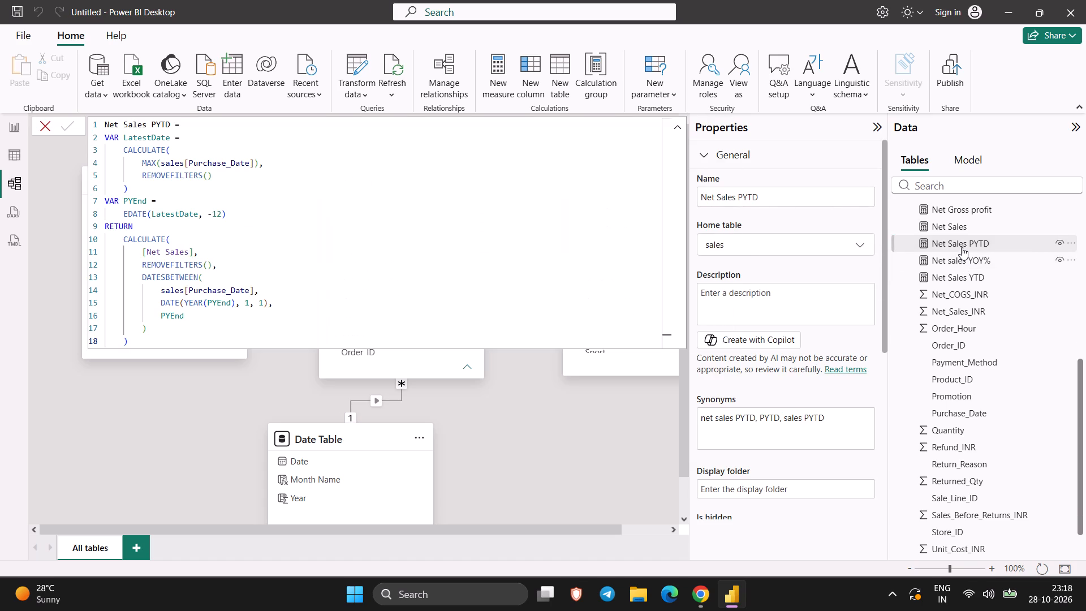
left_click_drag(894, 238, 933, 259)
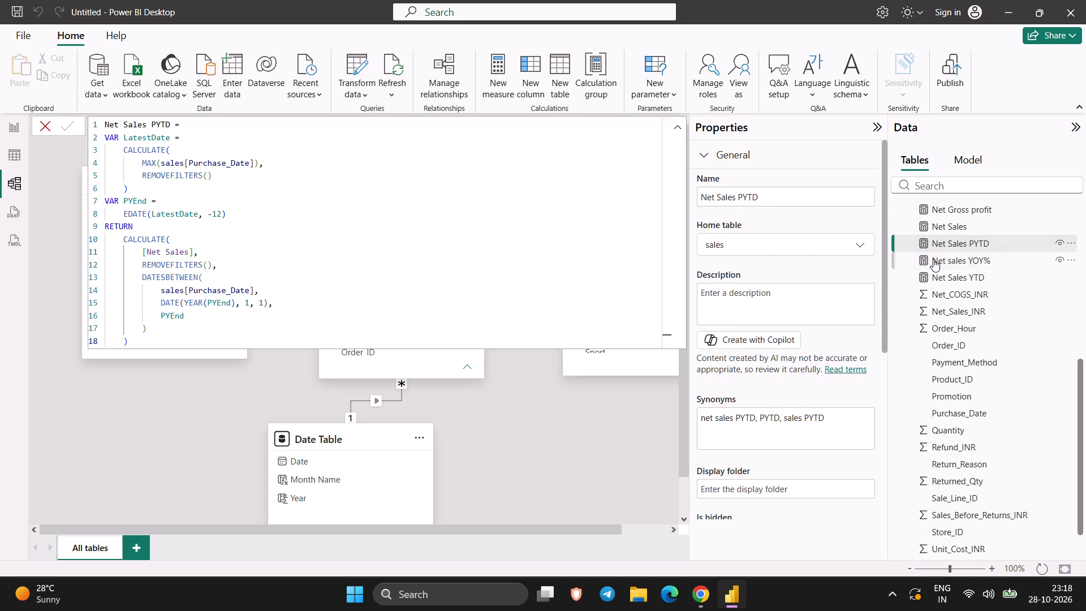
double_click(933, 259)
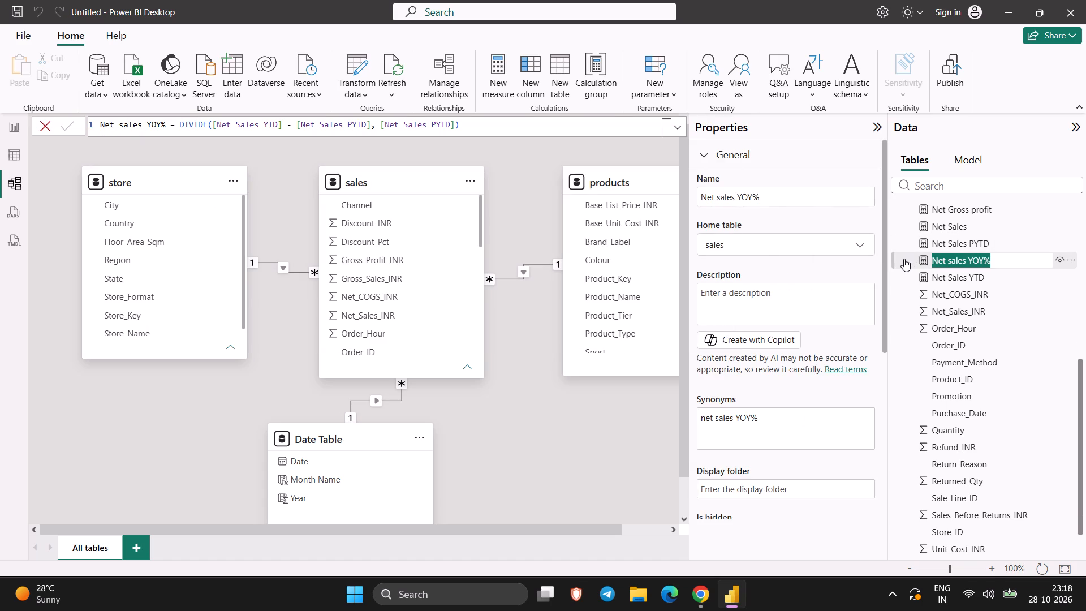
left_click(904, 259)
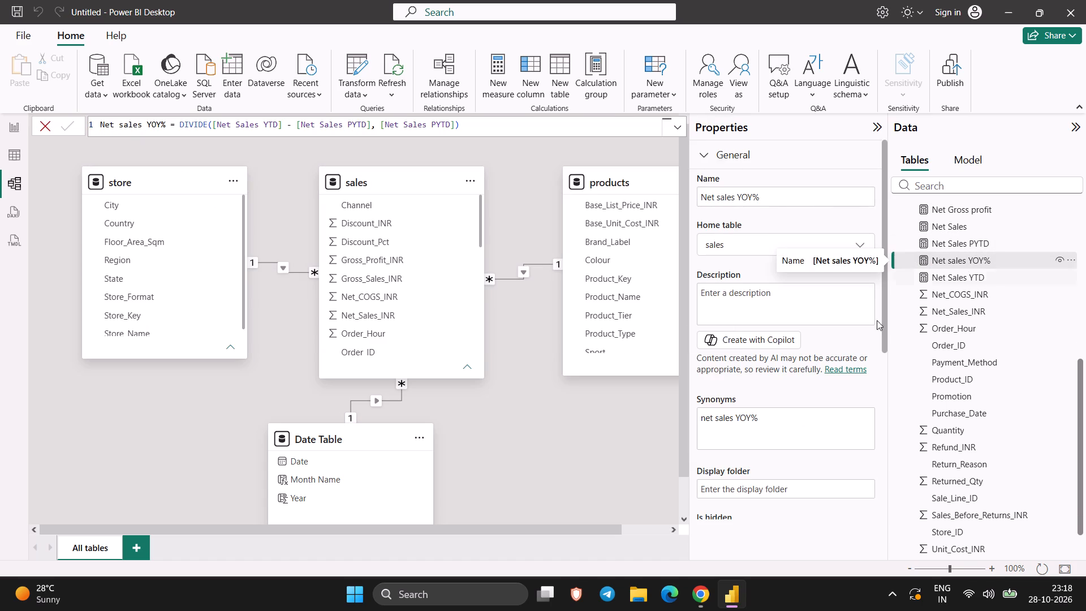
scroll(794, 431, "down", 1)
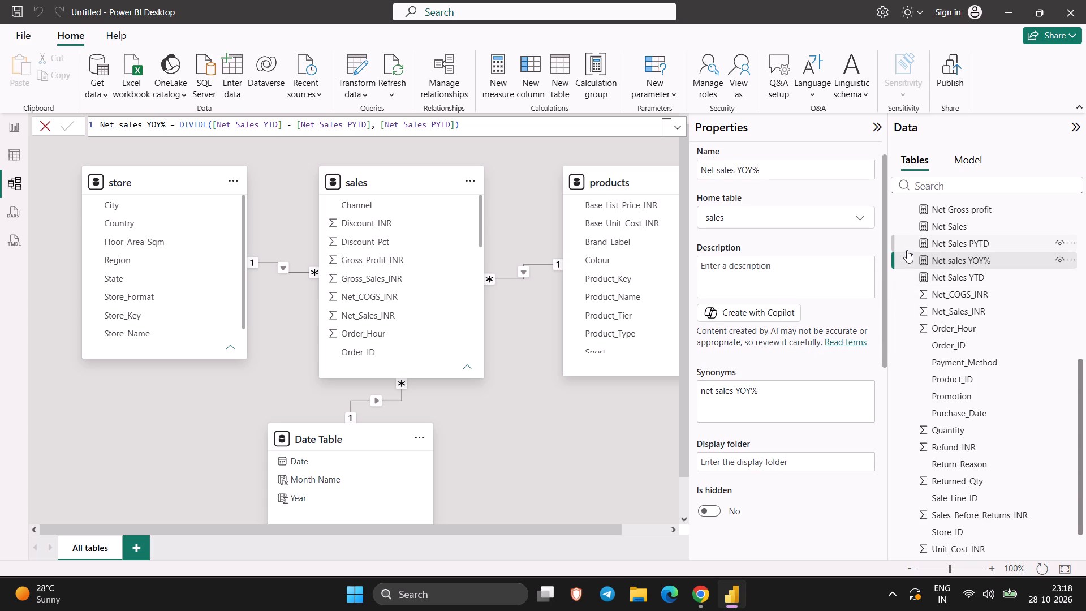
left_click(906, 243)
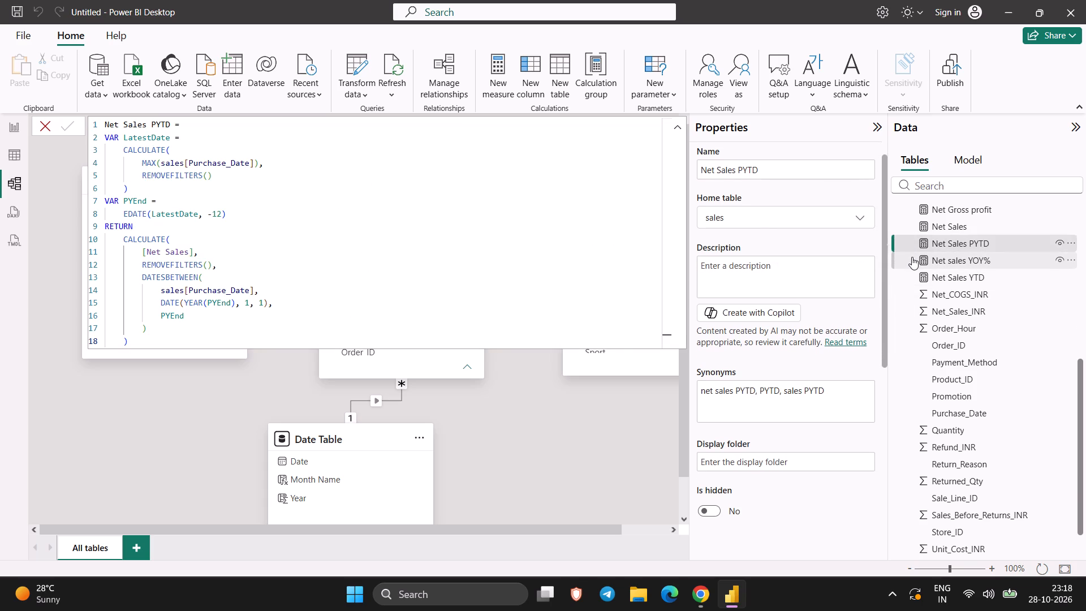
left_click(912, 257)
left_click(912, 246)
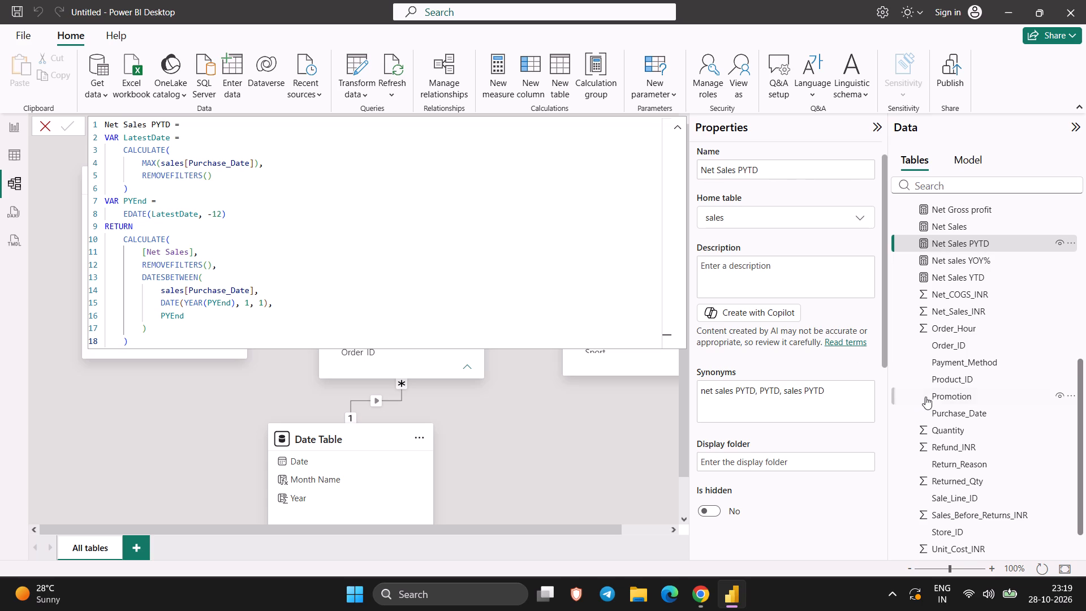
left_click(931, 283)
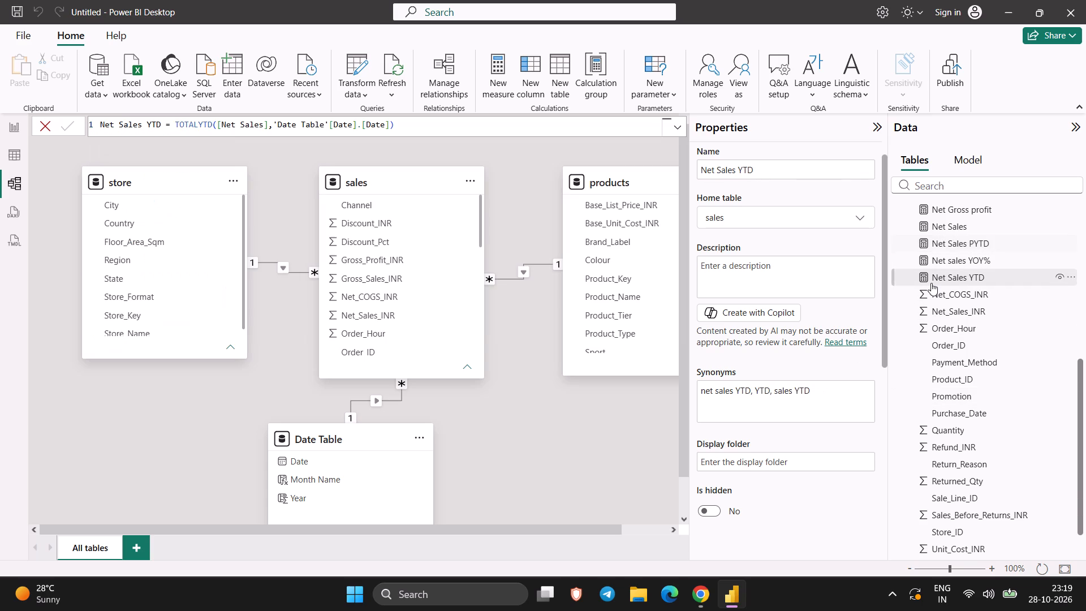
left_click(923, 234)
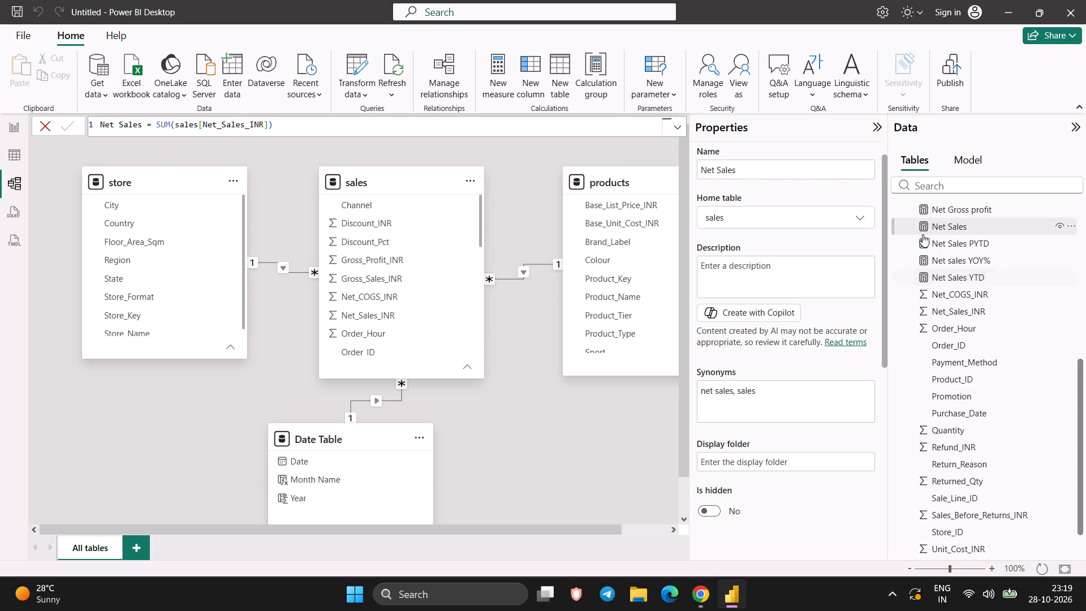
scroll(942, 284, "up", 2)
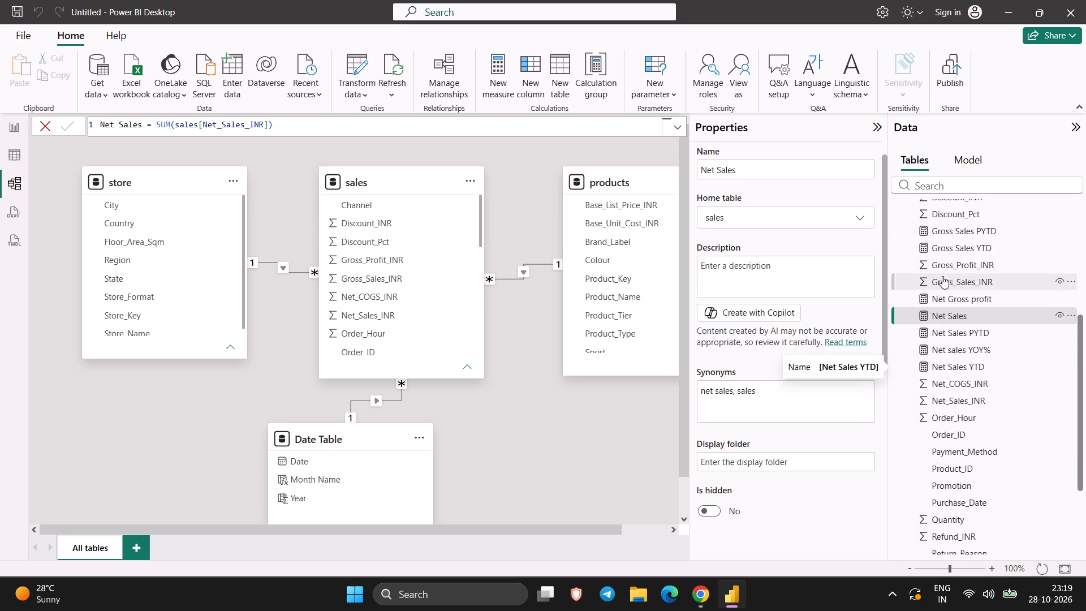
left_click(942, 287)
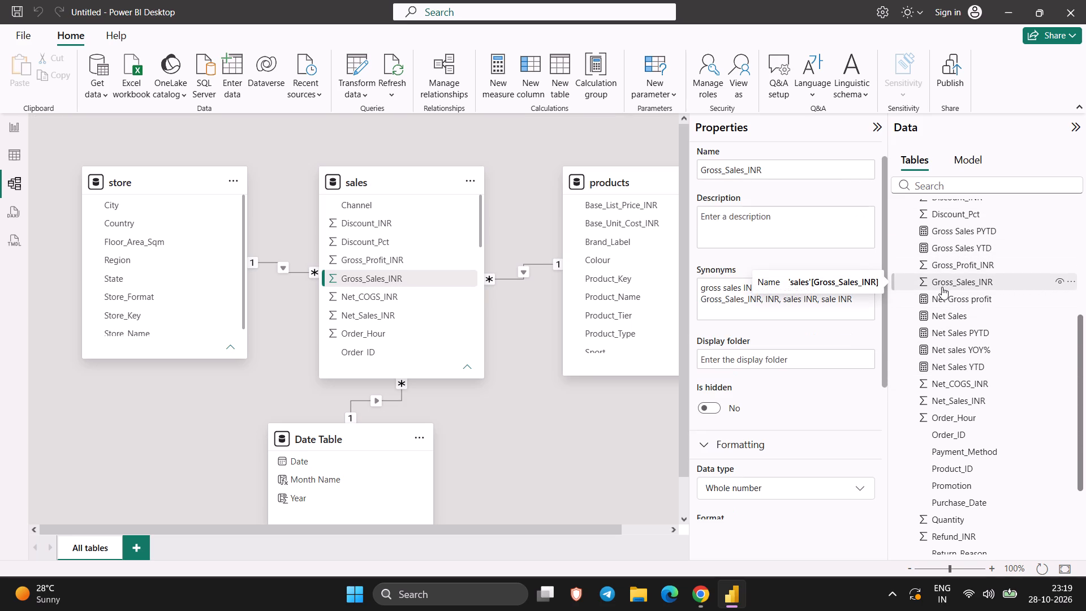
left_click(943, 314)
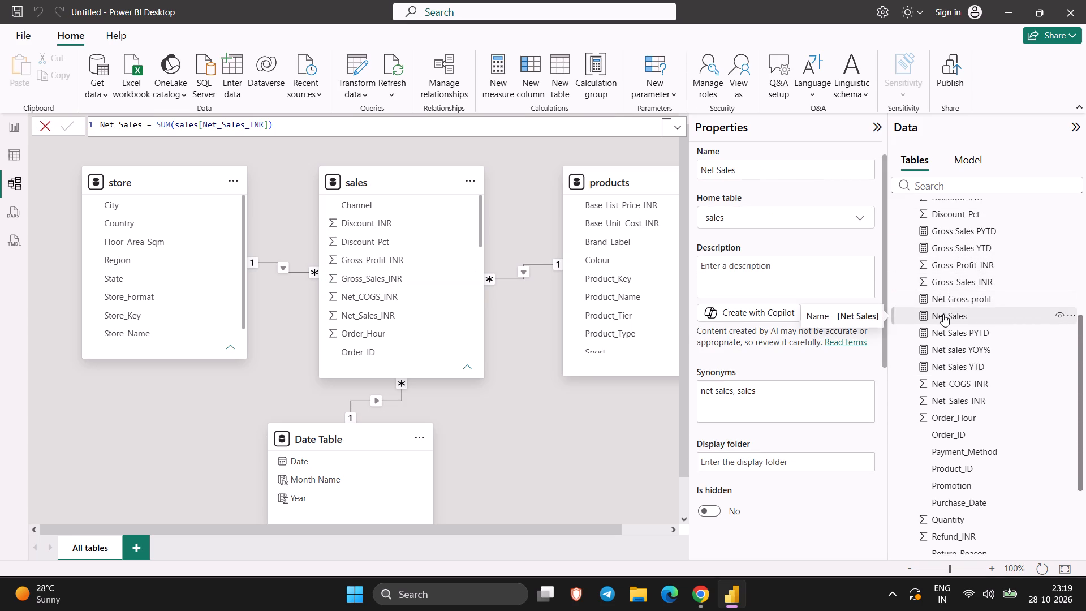
Put the Net Sales PYTD measure in a display folder named KPIs and return to the Report view.
left_click(943, 329)
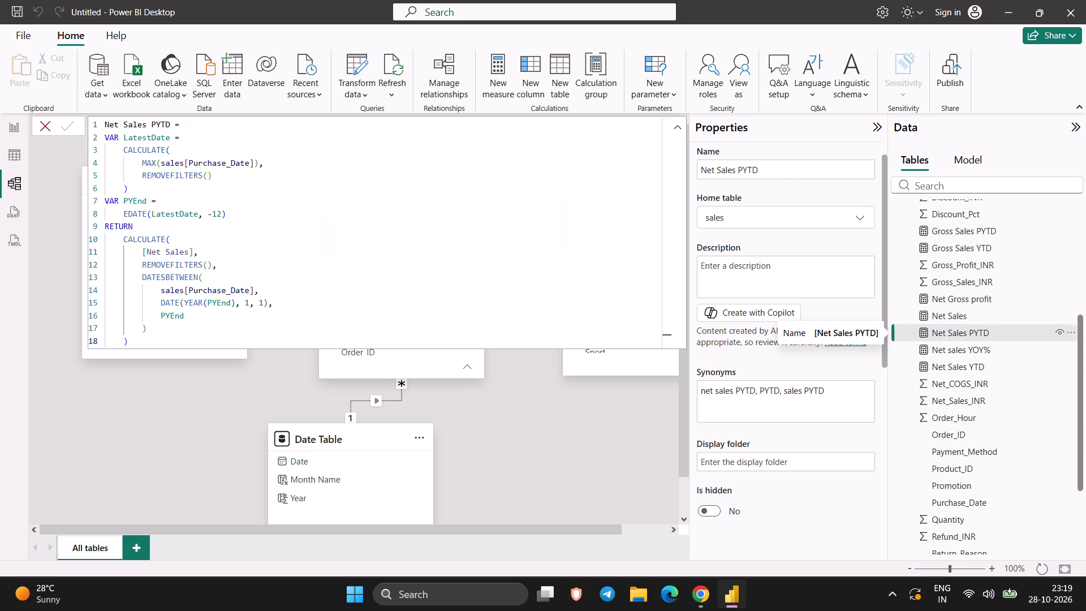
left_click(750, 458)
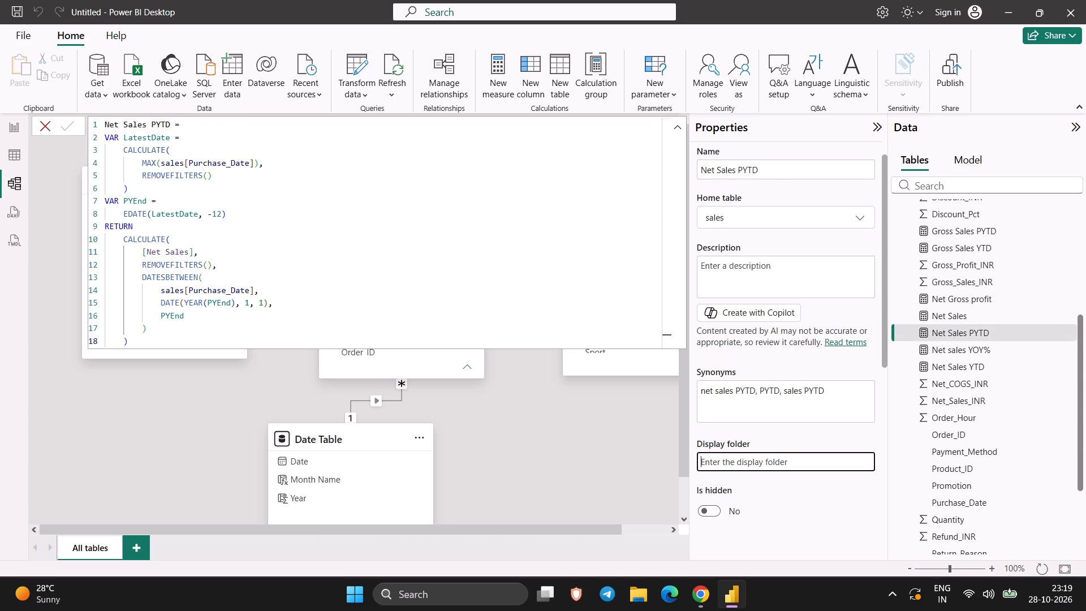
key("shift+k")
type("PIs")
key("Return")
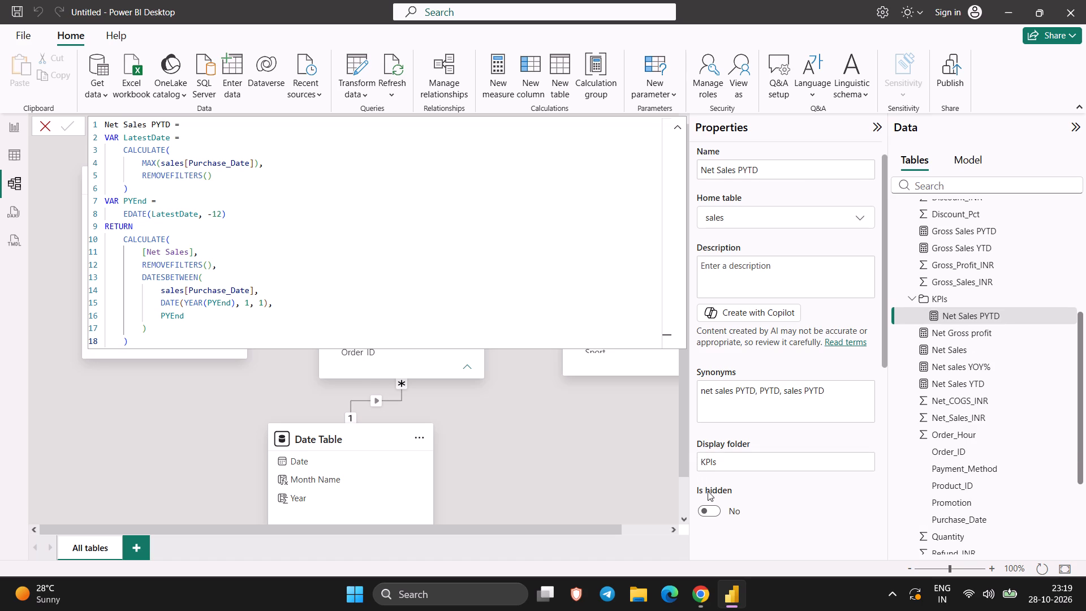
left_click(6, 125)
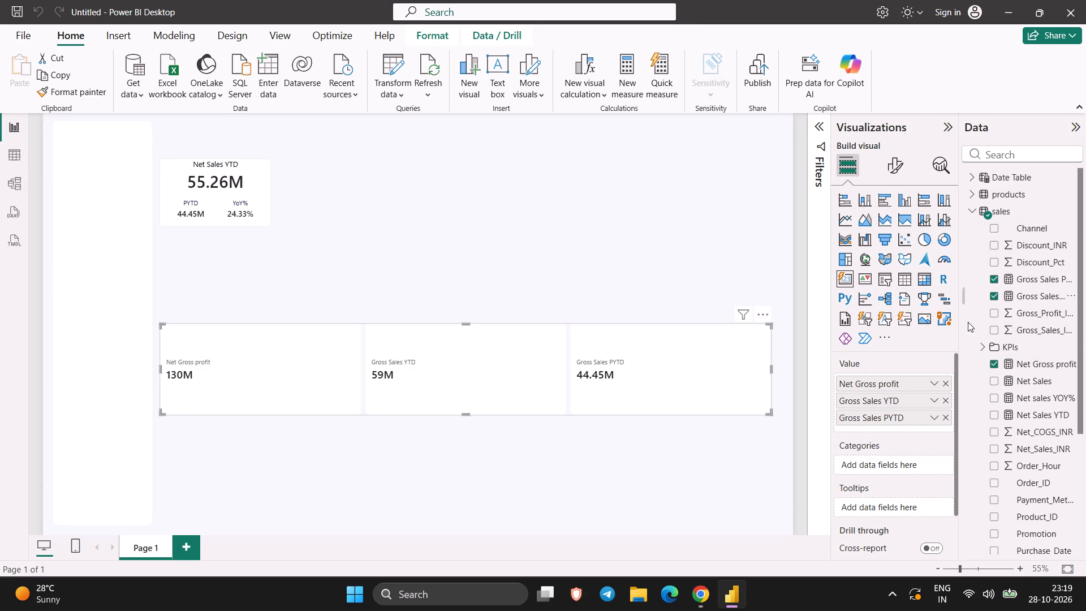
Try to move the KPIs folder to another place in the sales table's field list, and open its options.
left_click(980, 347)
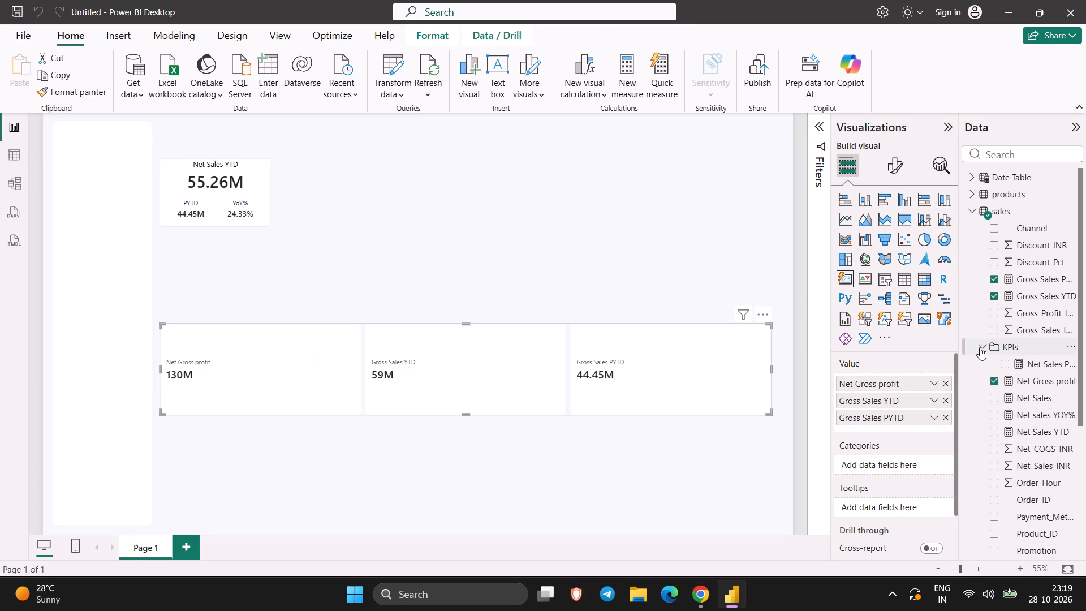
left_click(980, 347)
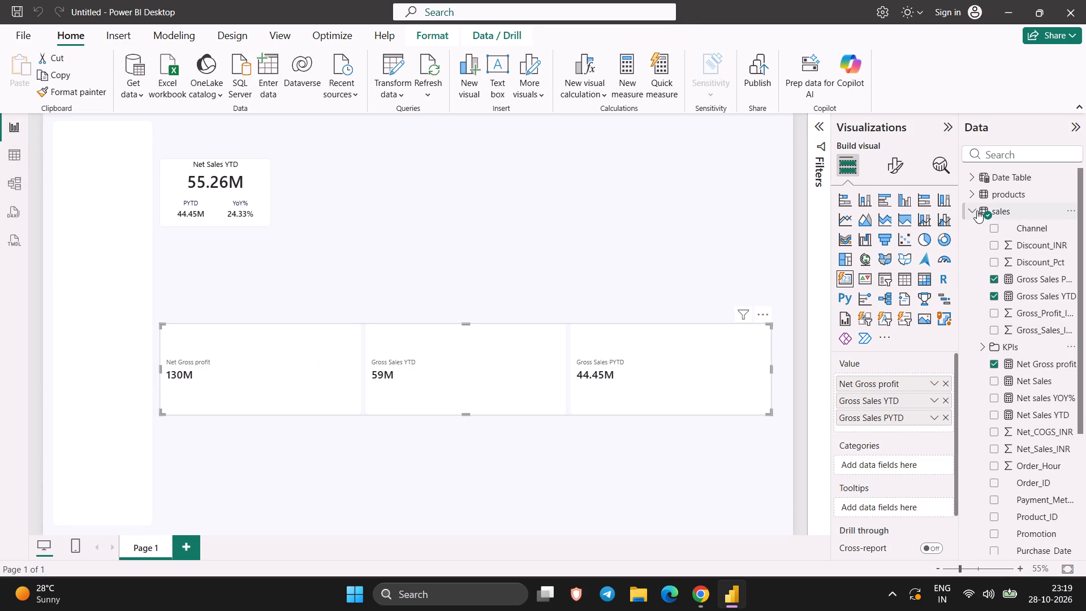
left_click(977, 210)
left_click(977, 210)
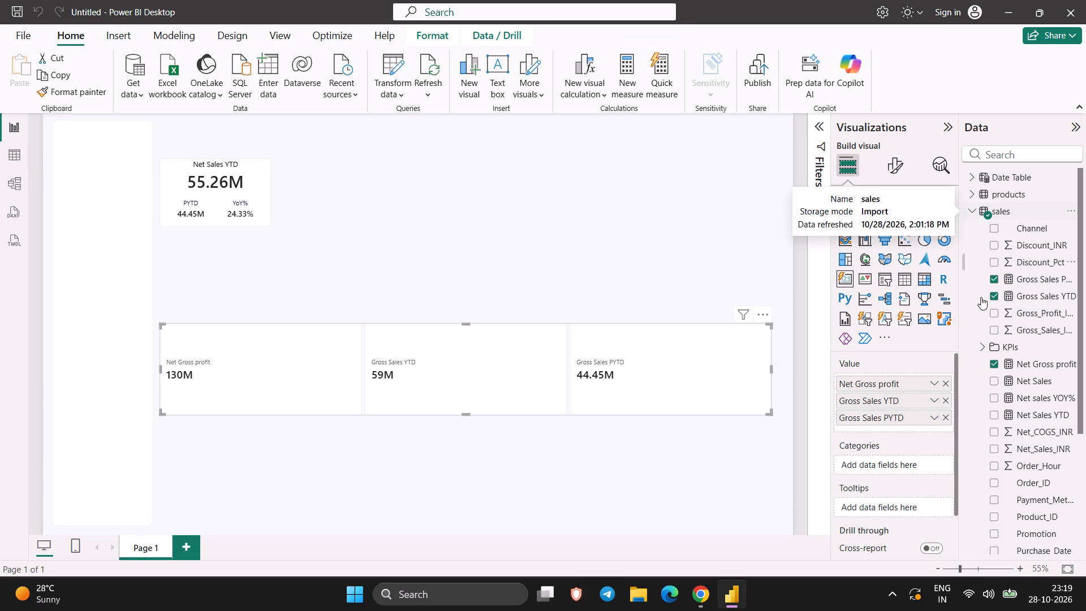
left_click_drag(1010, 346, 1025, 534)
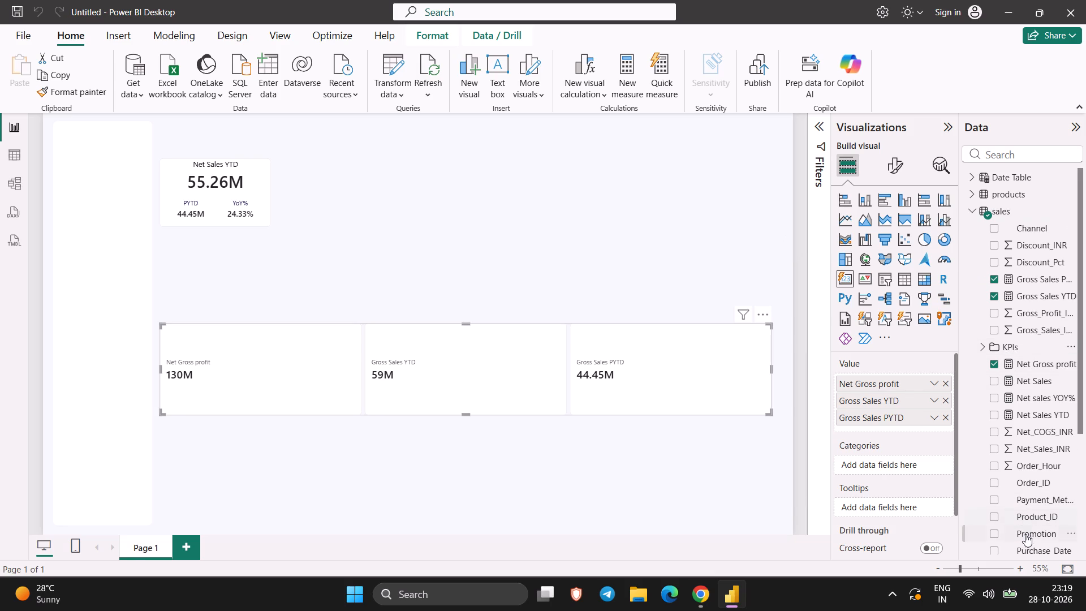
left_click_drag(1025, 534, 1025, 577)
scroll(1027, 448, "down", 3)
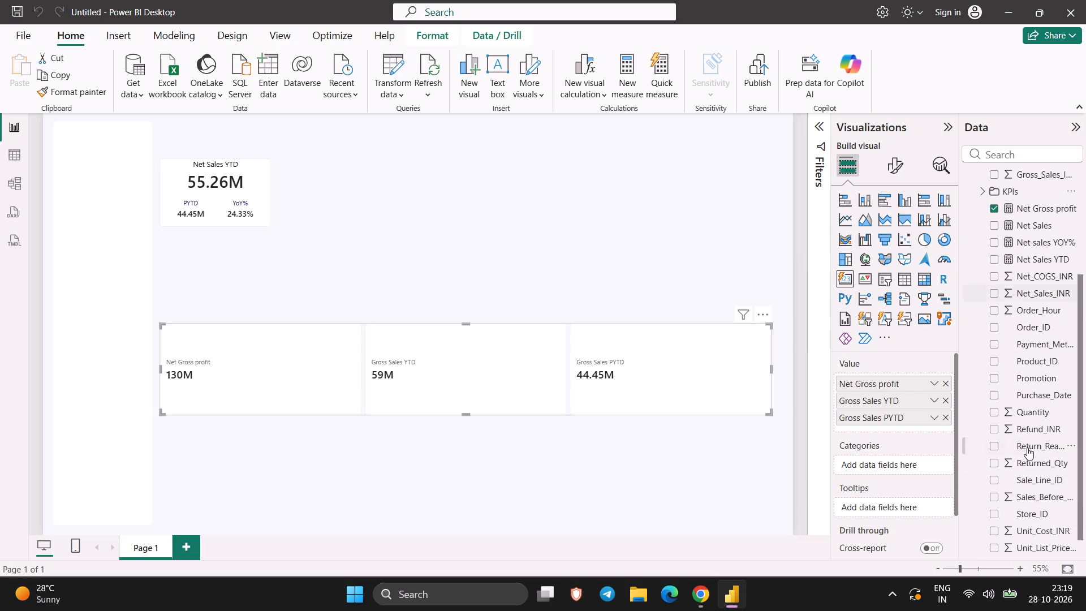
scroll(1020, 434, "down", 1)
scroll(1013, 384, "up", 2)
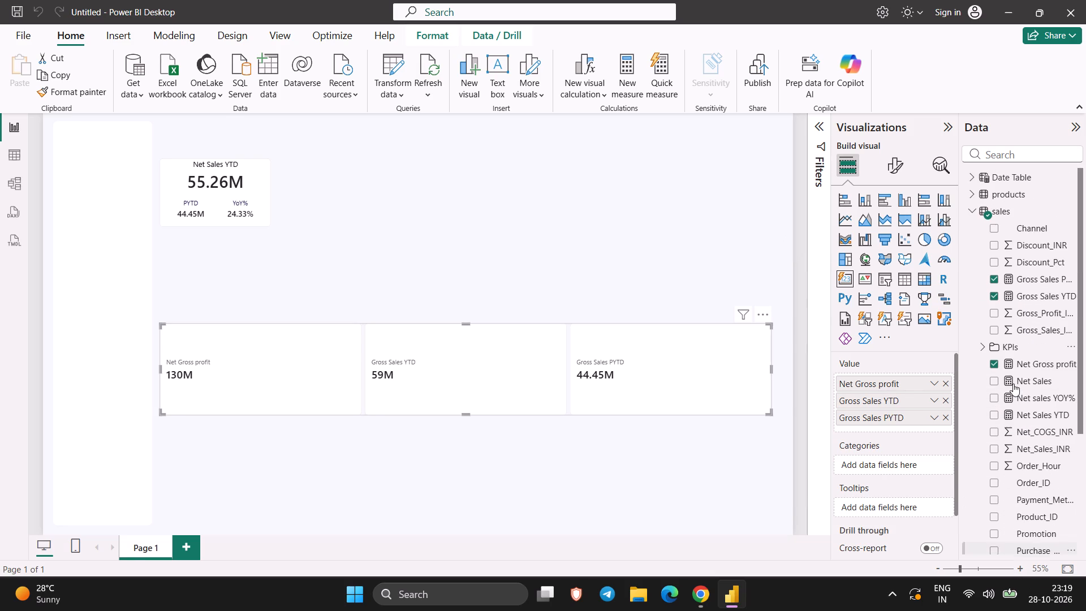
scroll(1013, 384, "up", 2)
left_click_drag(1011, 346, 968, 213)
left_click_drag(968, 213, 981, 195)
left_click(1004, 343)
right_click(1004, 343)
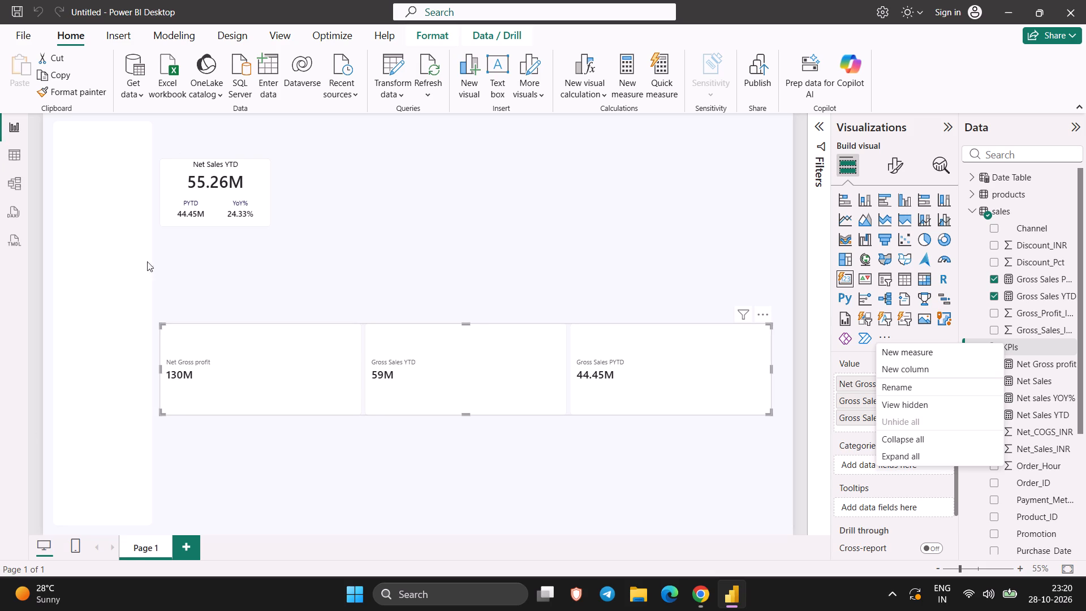
Switch to the tutorial in Chrome and rewatch the part that assigns the measures a display folder, pausing at 1:07:18.
left_click(700, 604)
key("space")
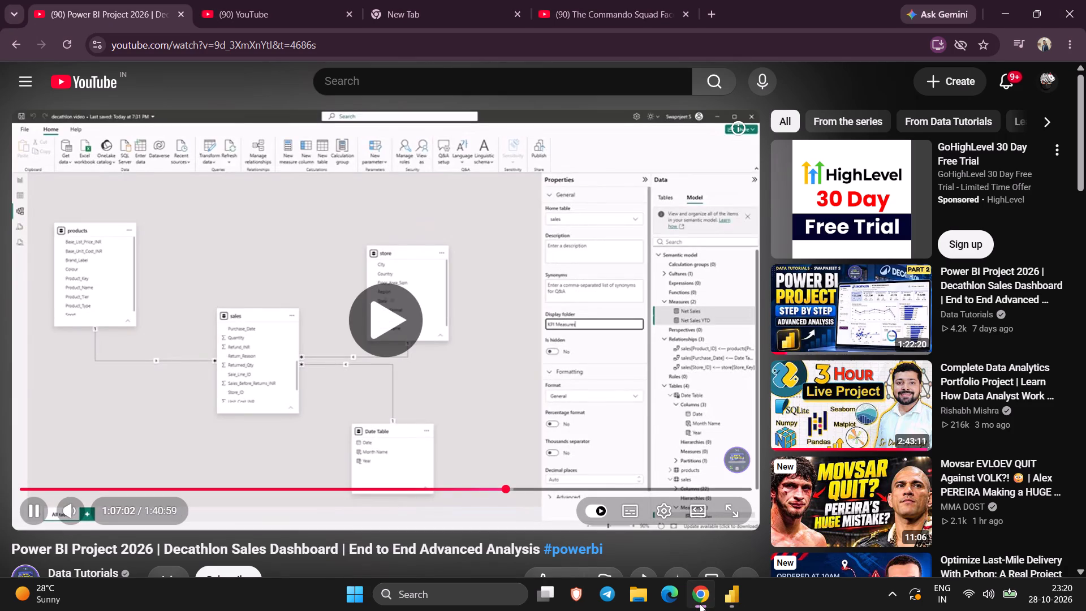
key("Left")
key("Left")
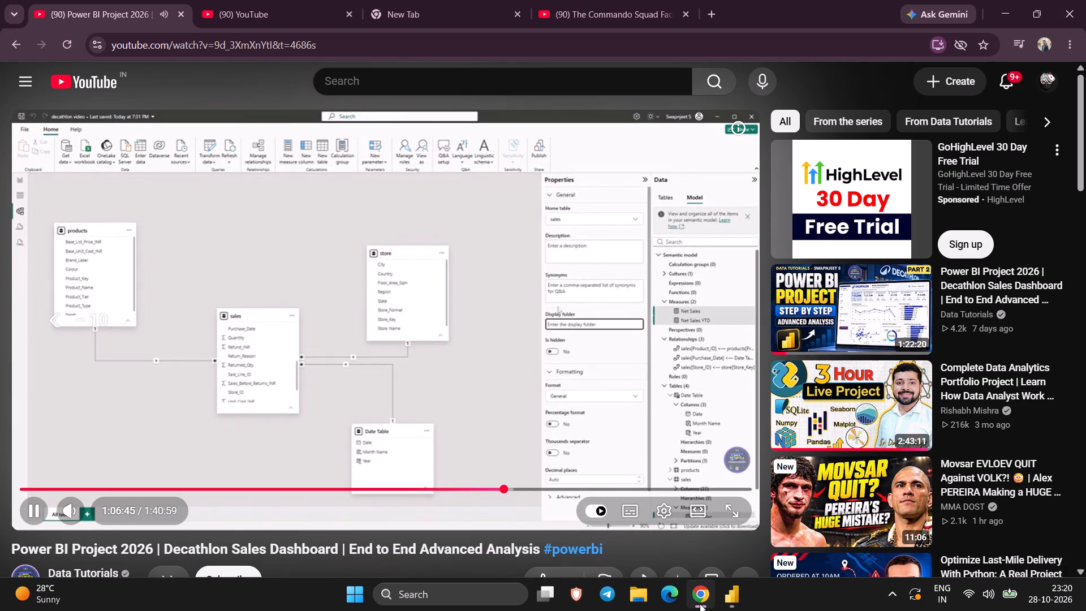
key("Left")
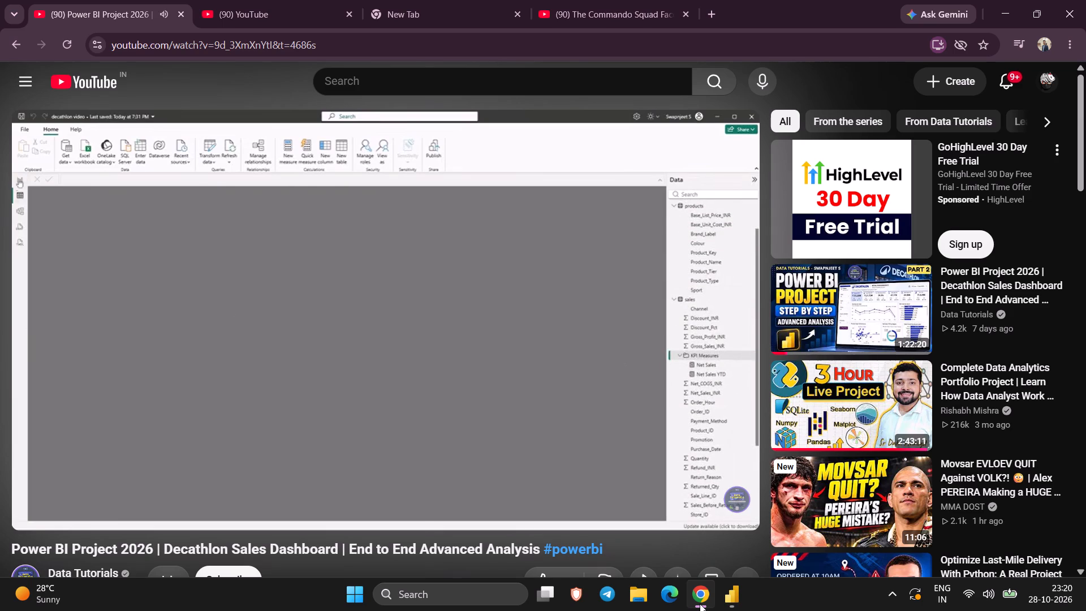
key("space")
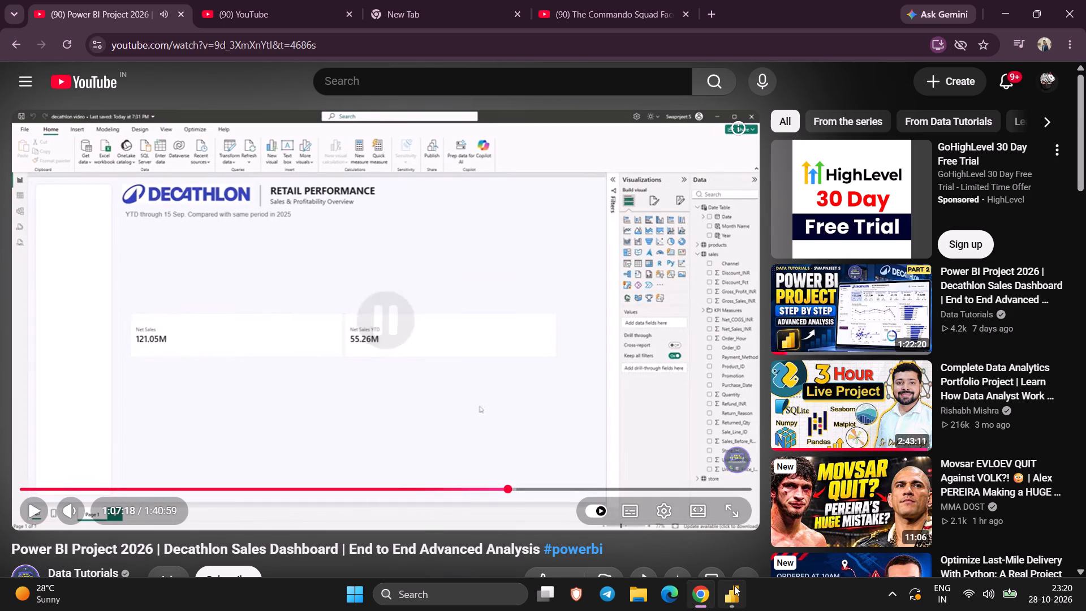
Switch to Power BI Desktop, expand the KPIs folder, and clear the lower card's fields so that it holds only Net Gross profit.
left_click(735, 593)
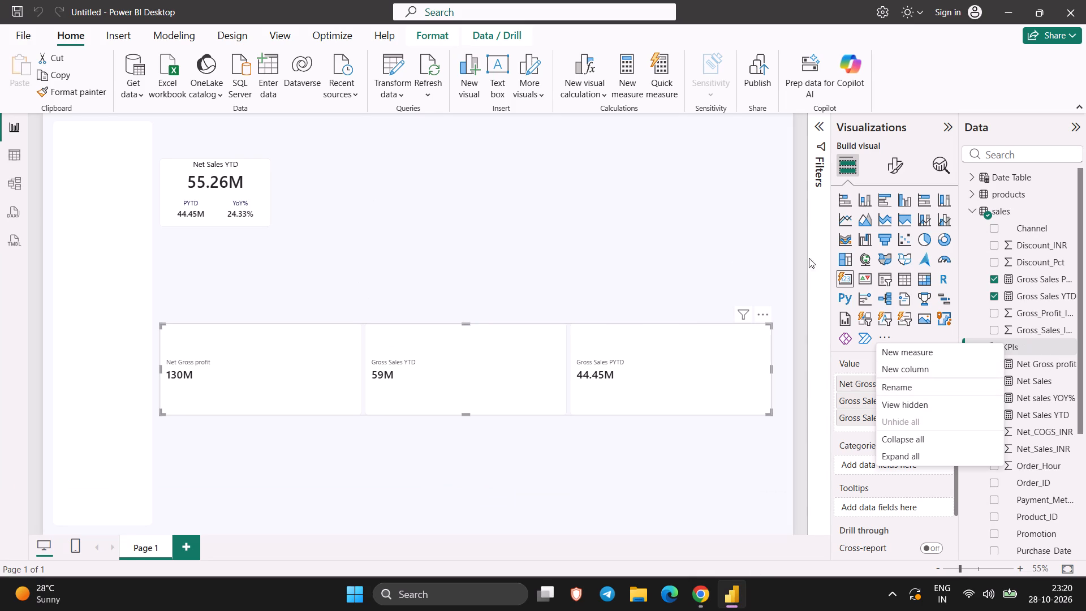
left_click(716, 262)
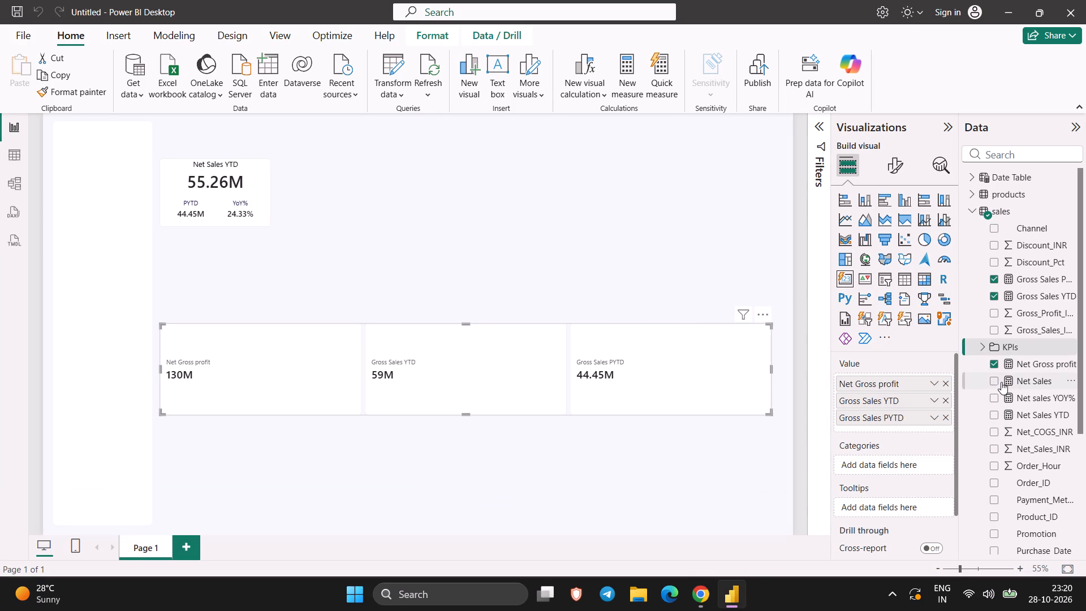
left_click(981, 350)
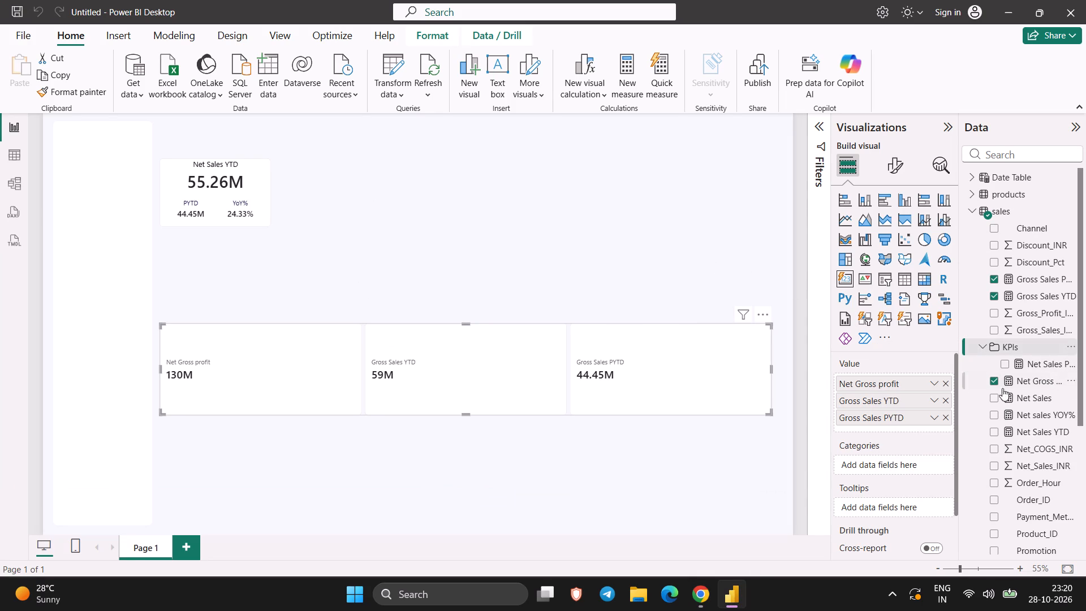
left_click(996, 382)
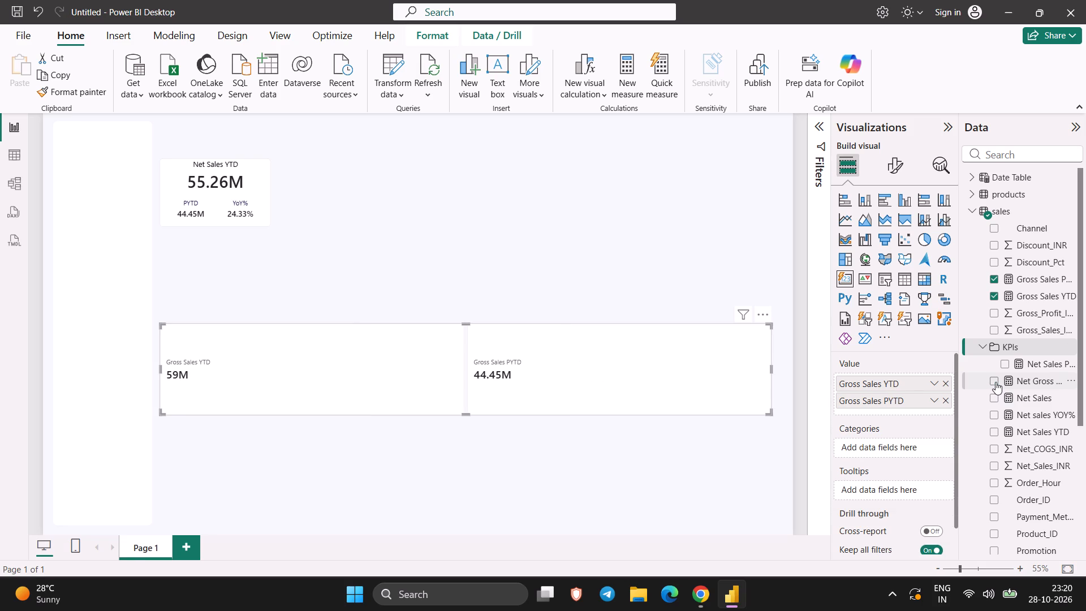
left_click(999, 294)
left_click(996, 294)
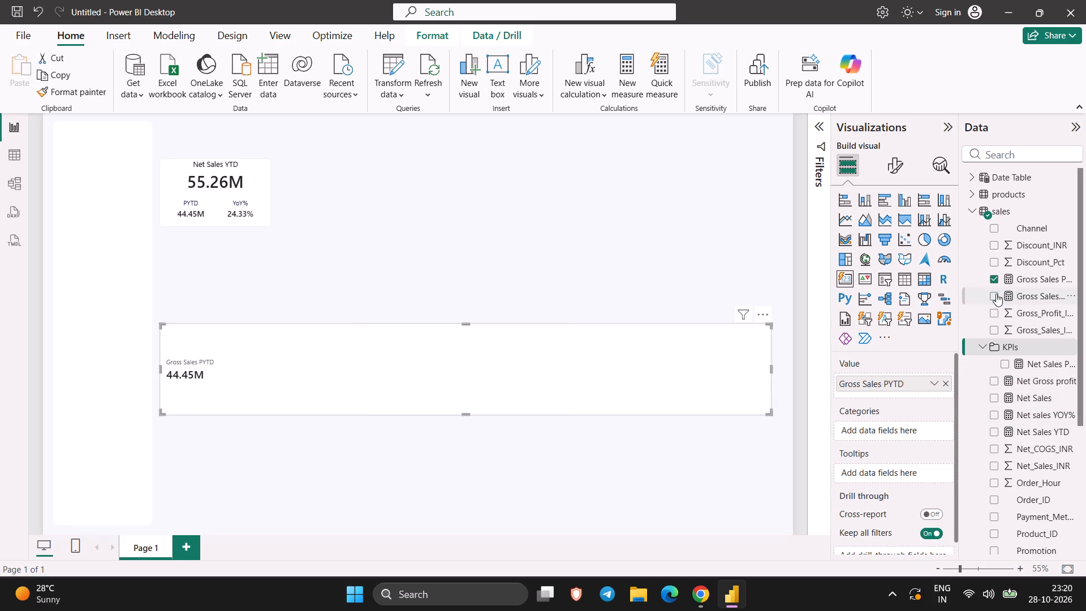
left_click(996, 279)
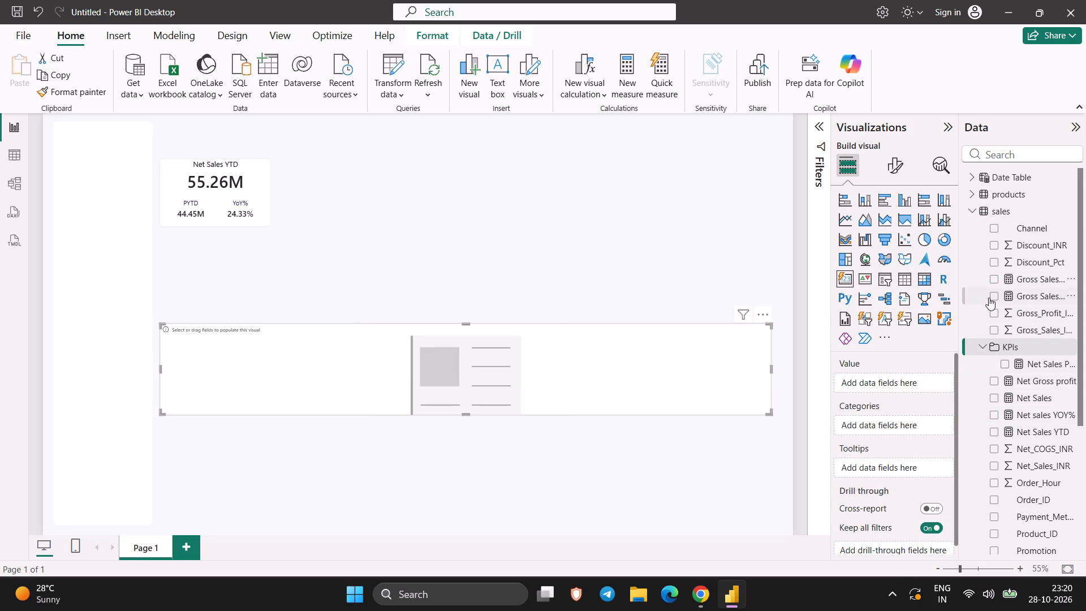
left_click(994, 381)
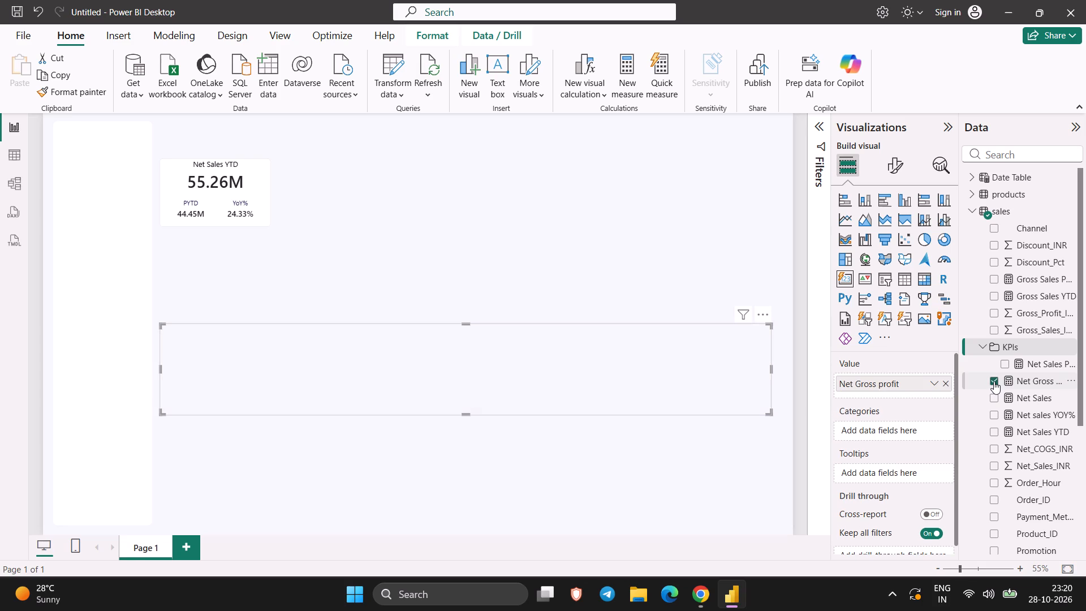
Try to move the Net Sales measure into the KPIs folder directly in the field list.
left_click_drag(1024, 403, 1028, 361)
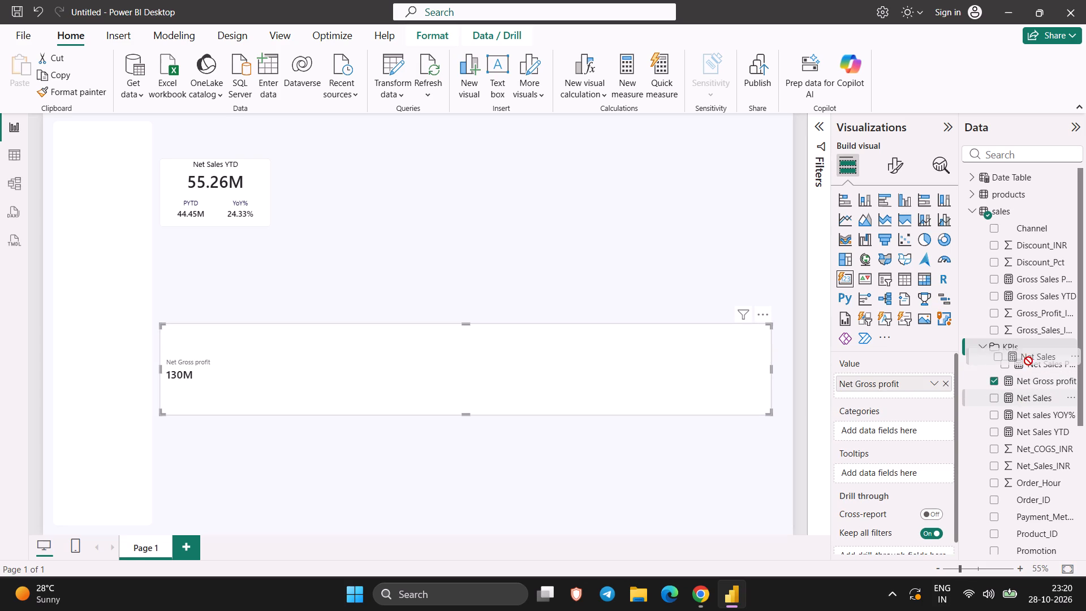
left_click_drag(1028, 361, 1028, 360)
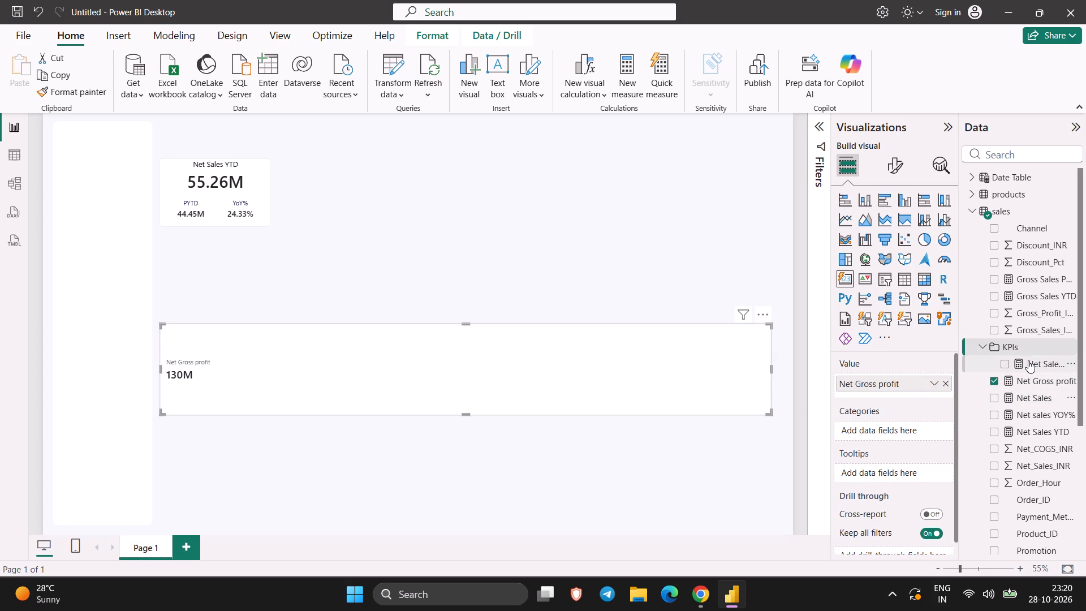
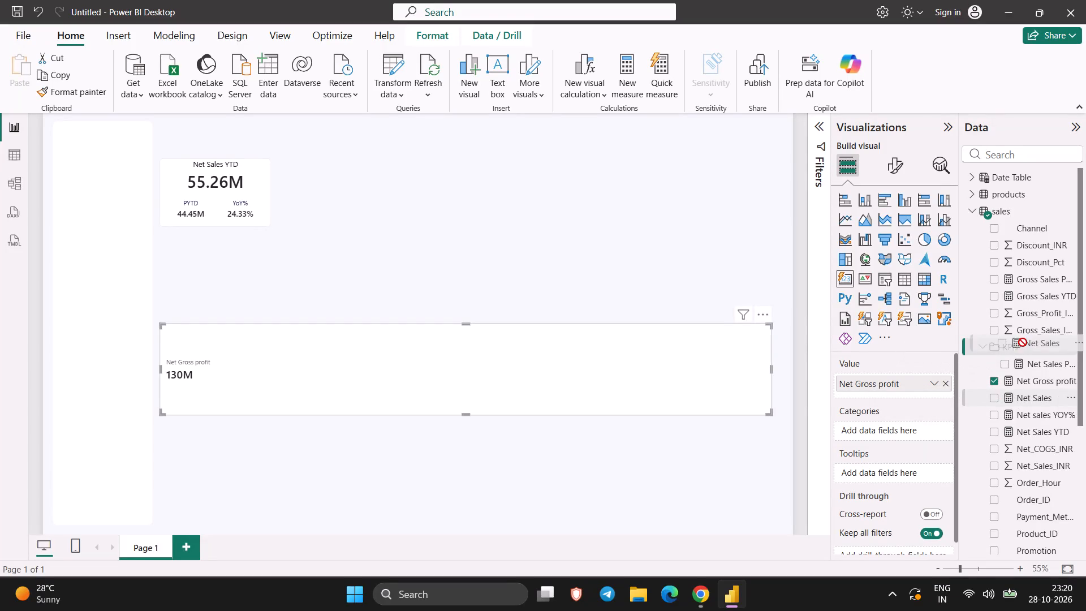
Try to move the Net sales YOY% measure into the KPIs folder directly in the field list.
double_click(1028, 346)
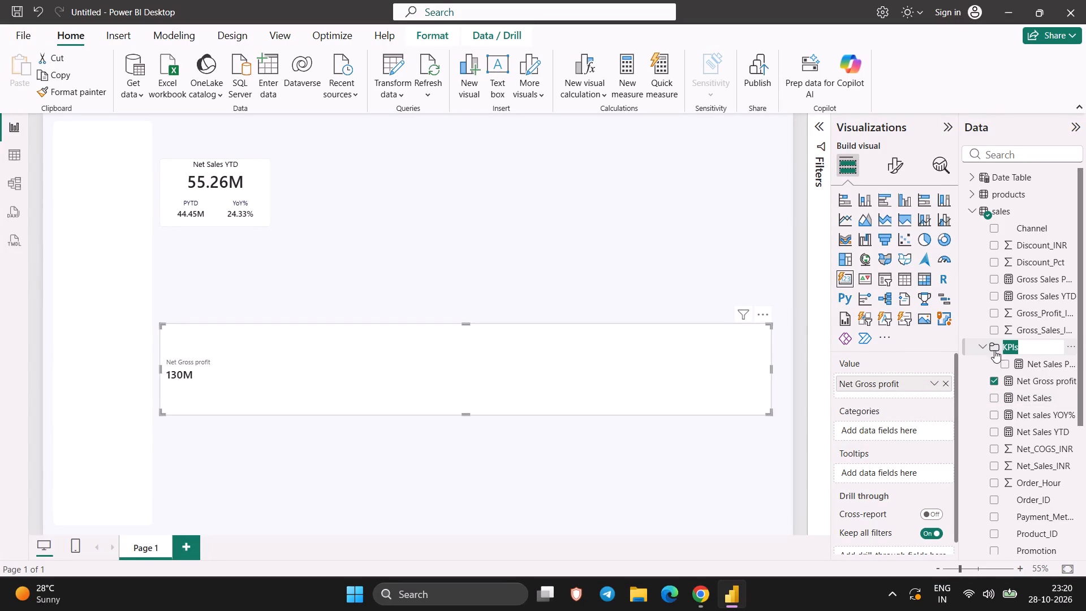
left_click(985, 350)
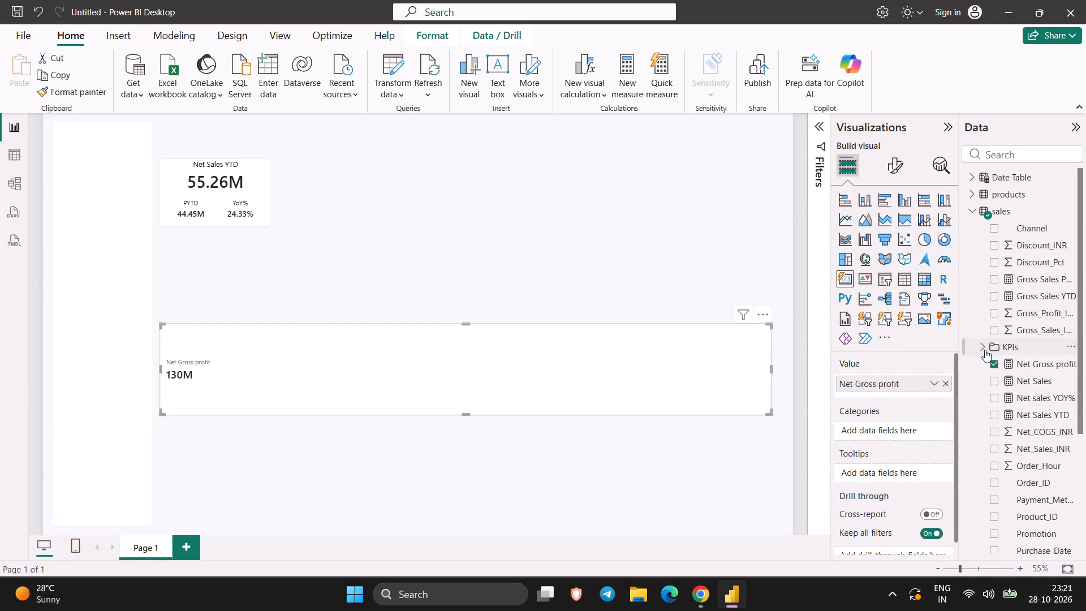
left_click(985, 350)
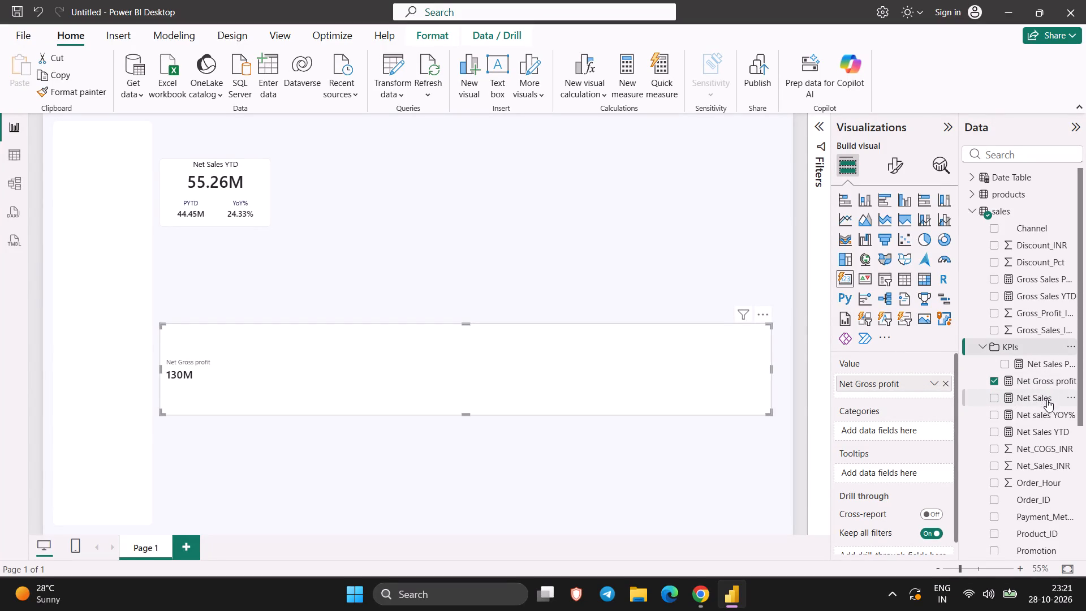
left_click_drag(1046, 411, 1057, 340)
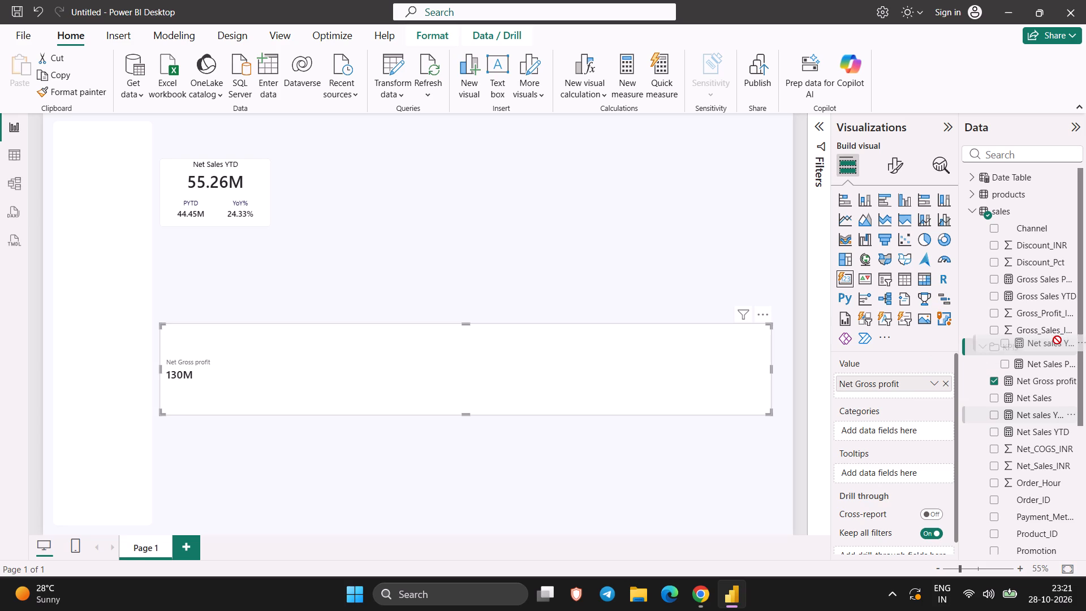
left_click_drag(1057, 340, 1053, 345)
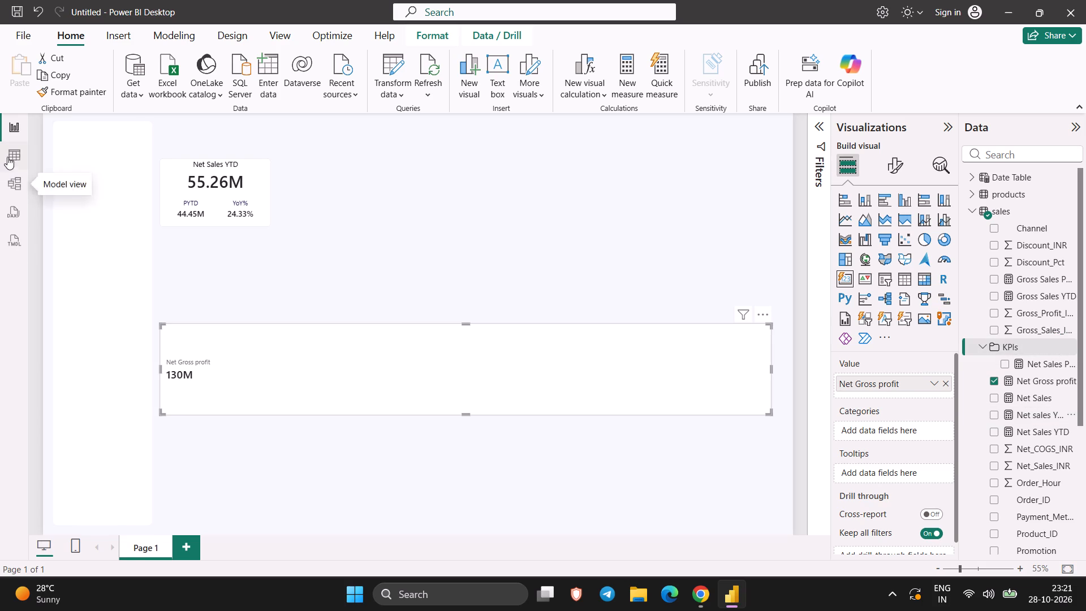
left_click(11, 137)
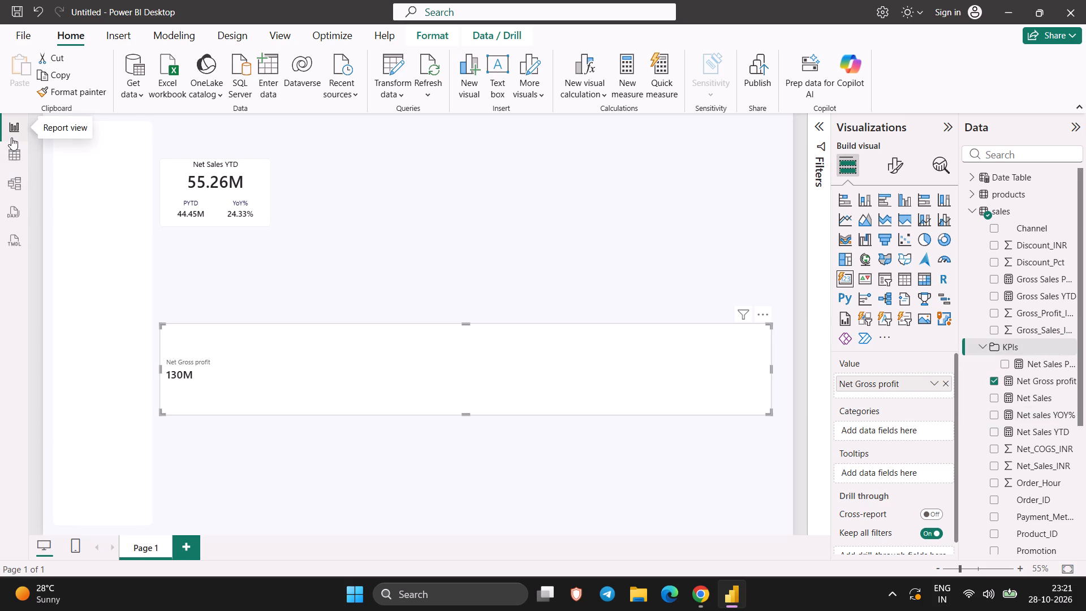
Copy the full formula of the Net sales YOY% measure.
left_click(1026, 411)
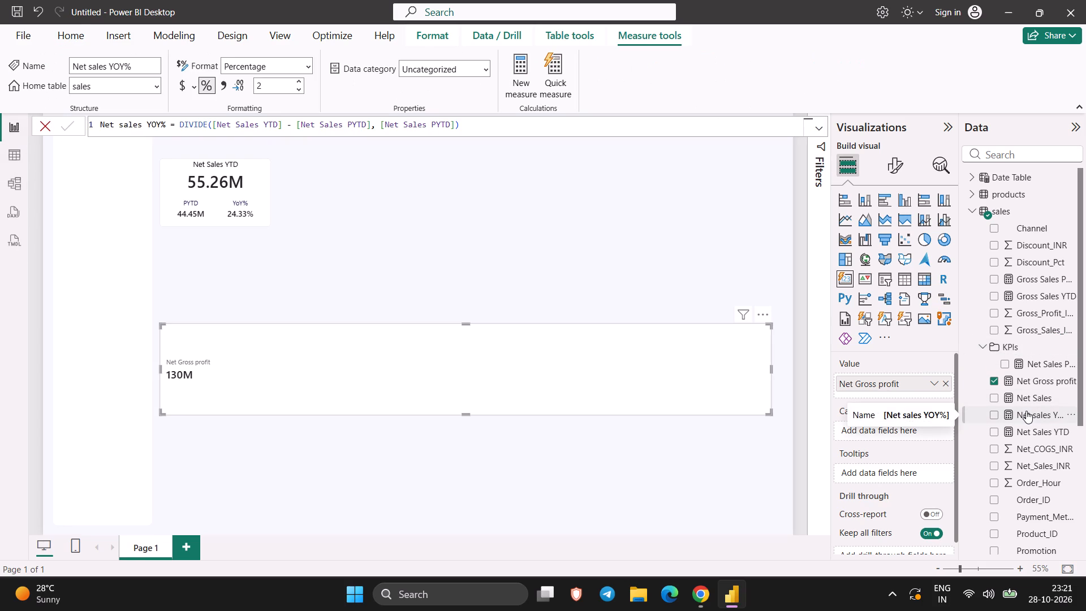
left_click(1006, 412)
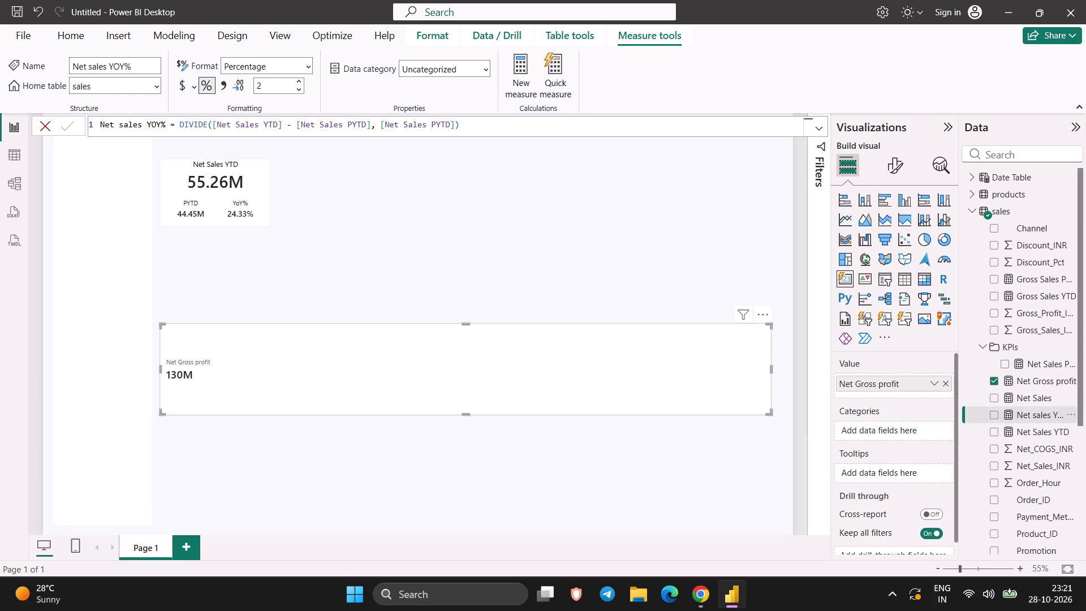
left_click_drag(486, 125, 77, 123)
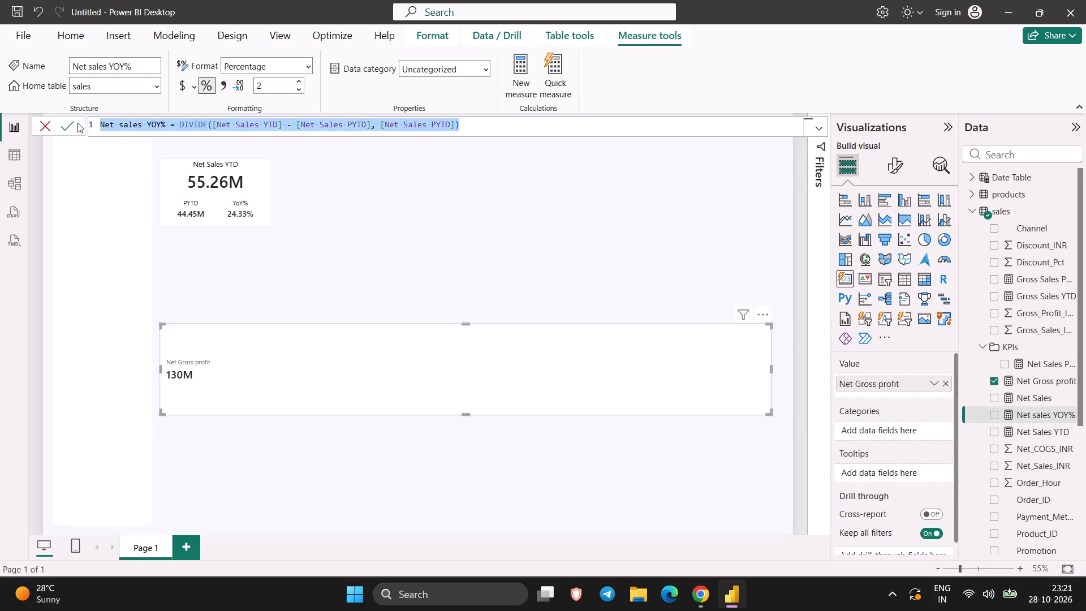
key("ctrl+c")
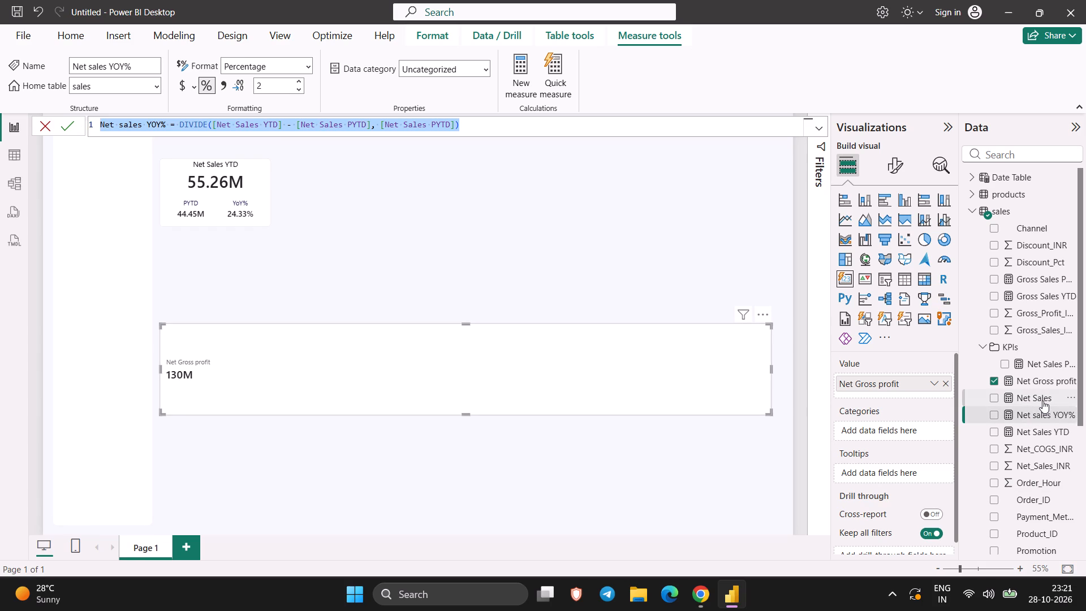
Cut the full formula out of the Net Sales measure, keeping it on the clipboard.
left_click(1042, 401)
left_click(1040, 397)
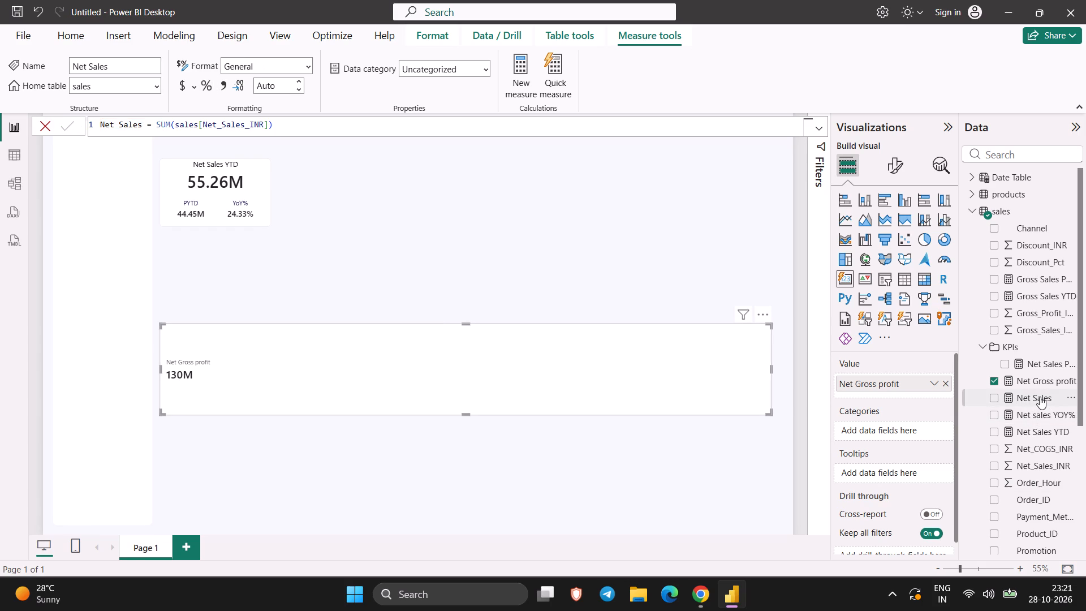
double_click(1040, 397)
left_click(296, 119)
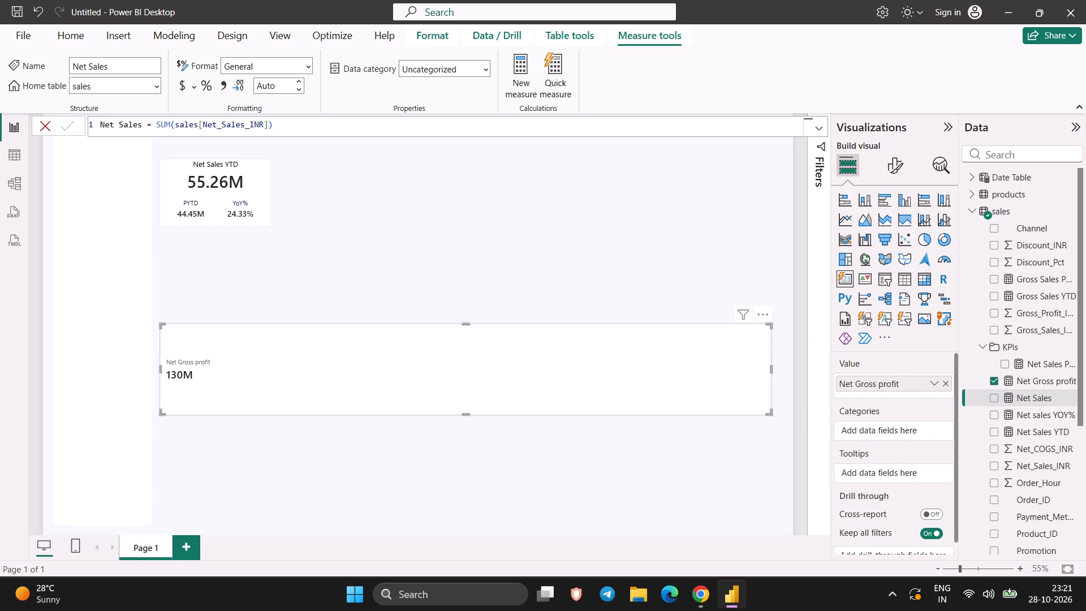
left_click_drag(296, 119, 76, 117)
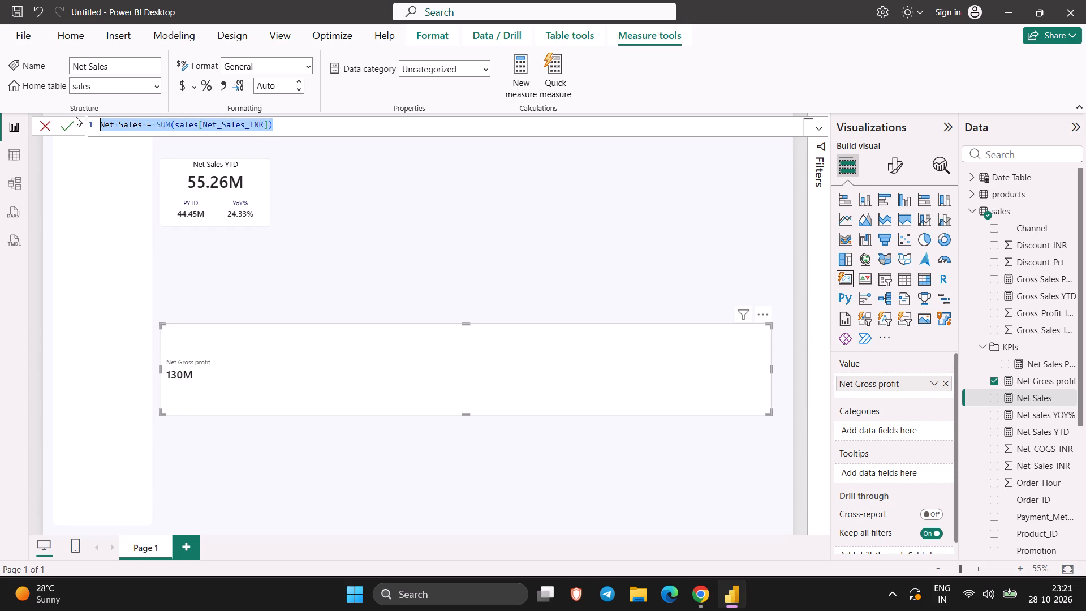
key("ctrl+x")
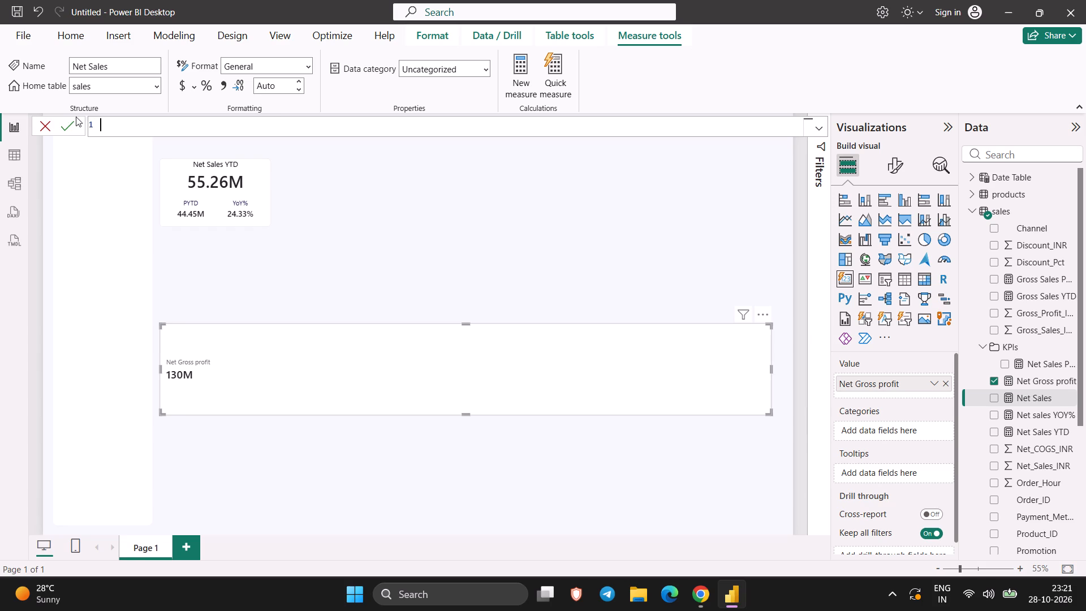
key("ctrl+v")
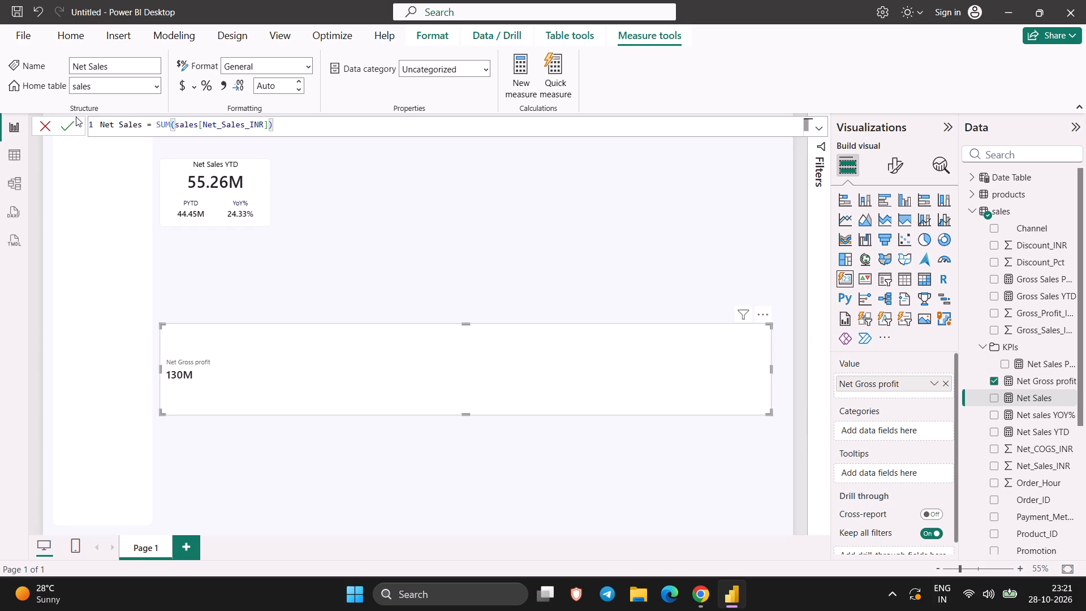
key("ctrl+x")
left_click(745, 222)
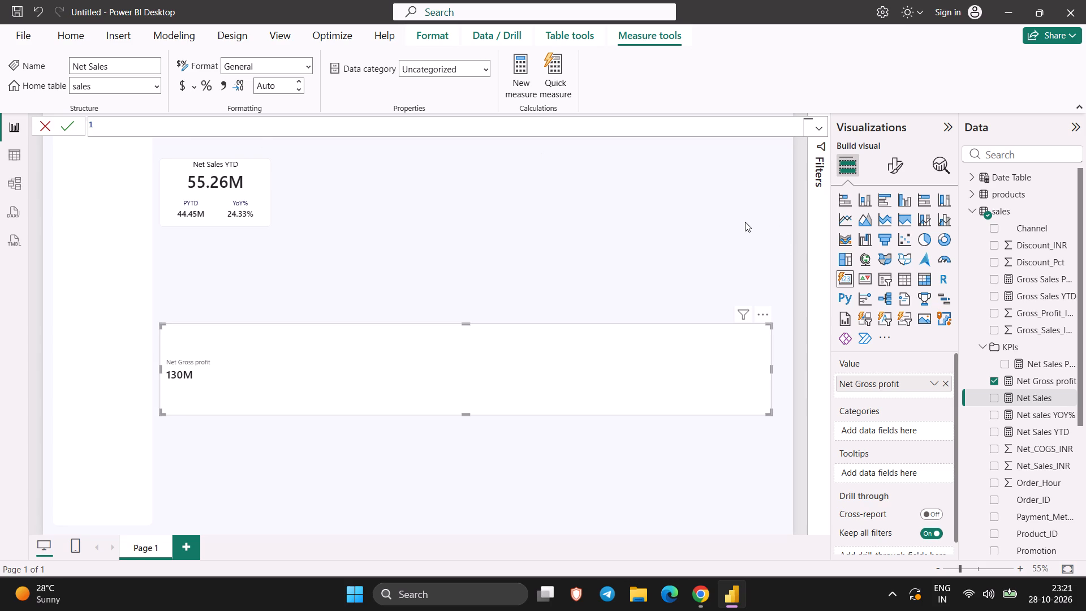
Delete the emptied Net Sales measure from the model.
right_click(1048, 401)
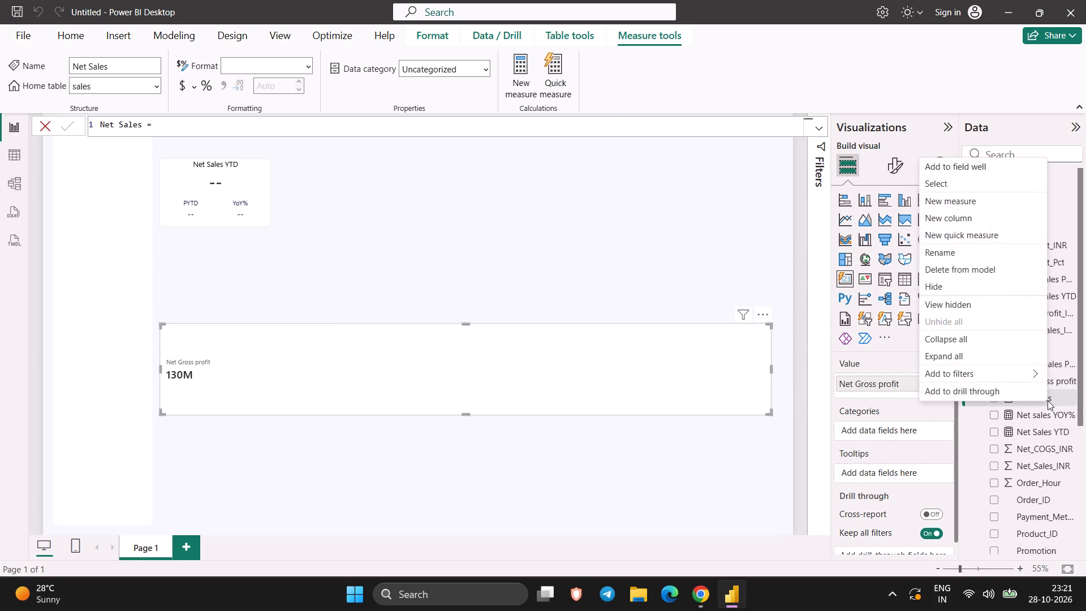
left_click(988, 271)
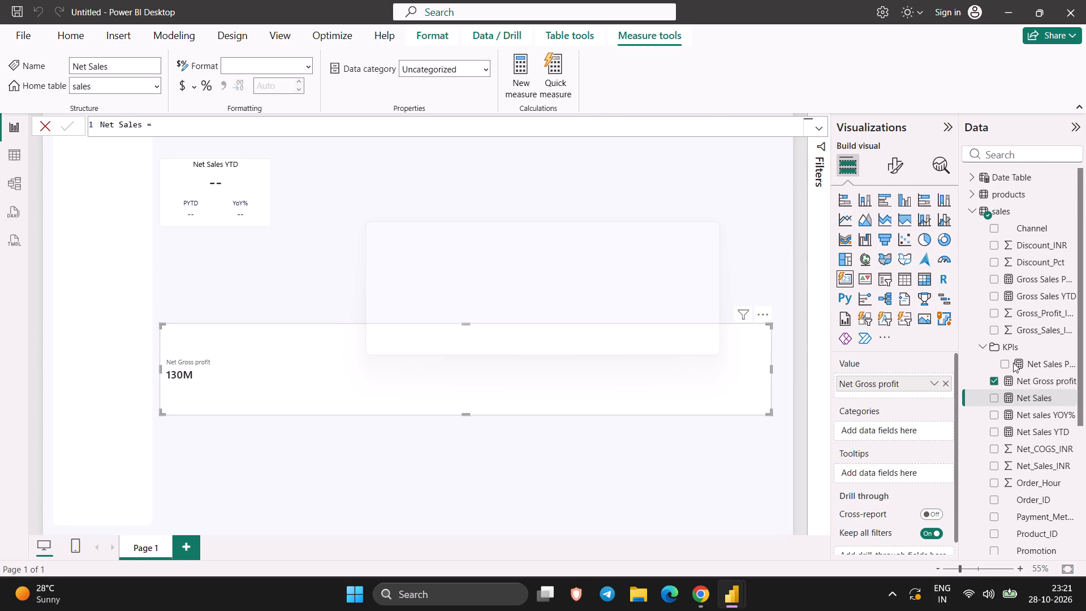
left_click(628, 329)
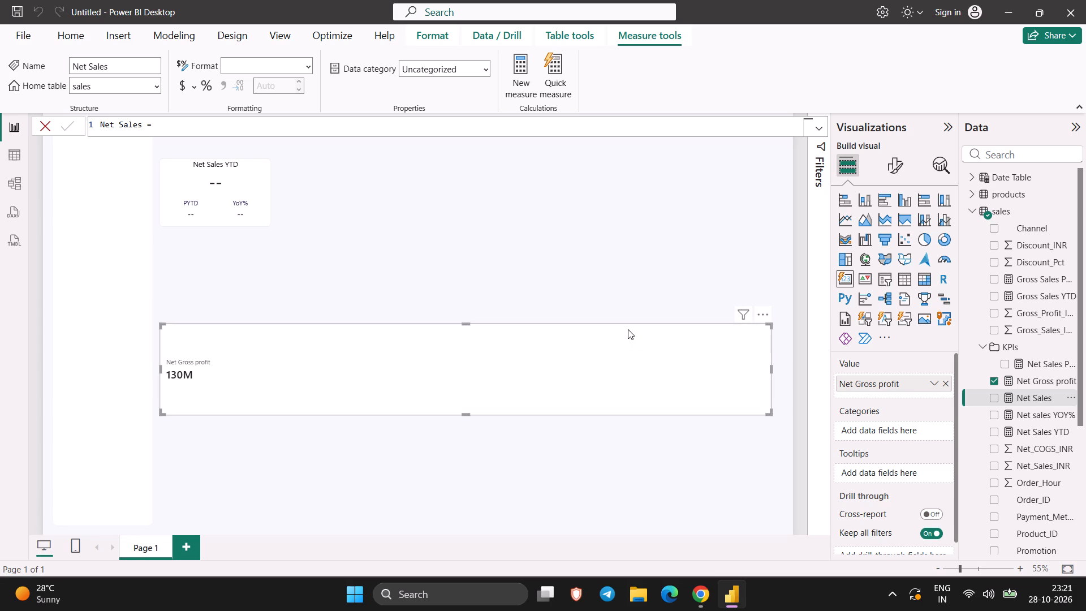
Create a new measure from Net Sales PYTD inside the KPIs folder with the cut formula Net Sales = SUM(sales[Net_Sales_INR]).
left_click(1049, 358)
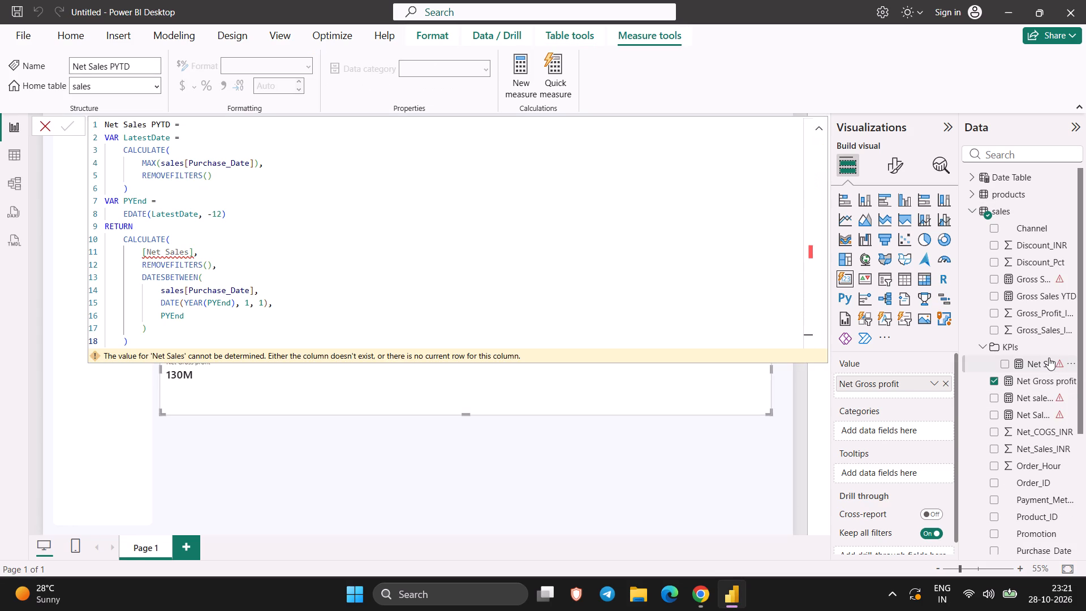
right_click(1027, 355)
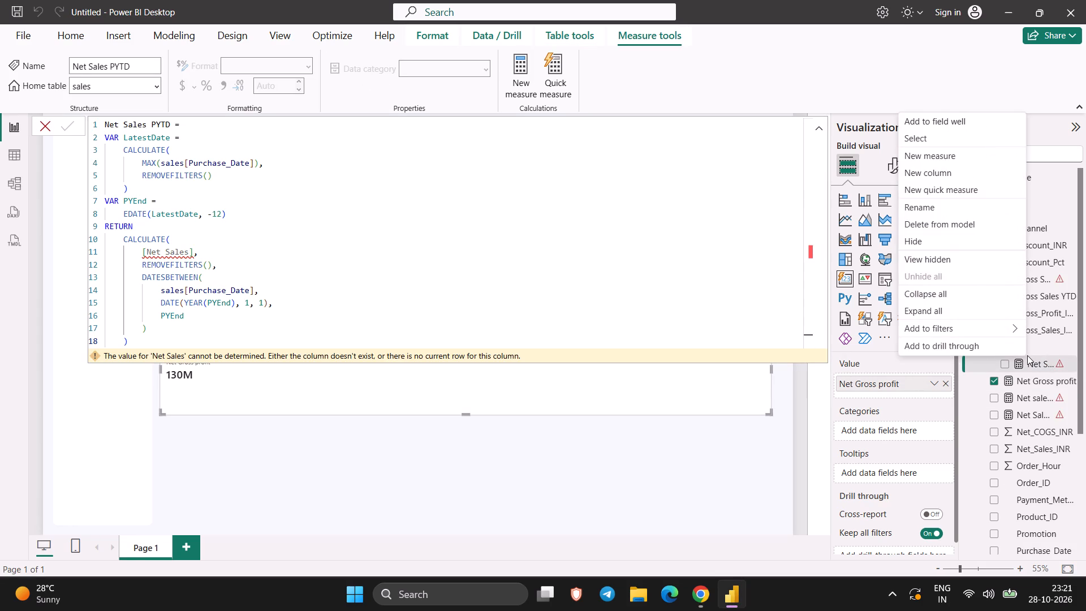
left_click(945, 161)
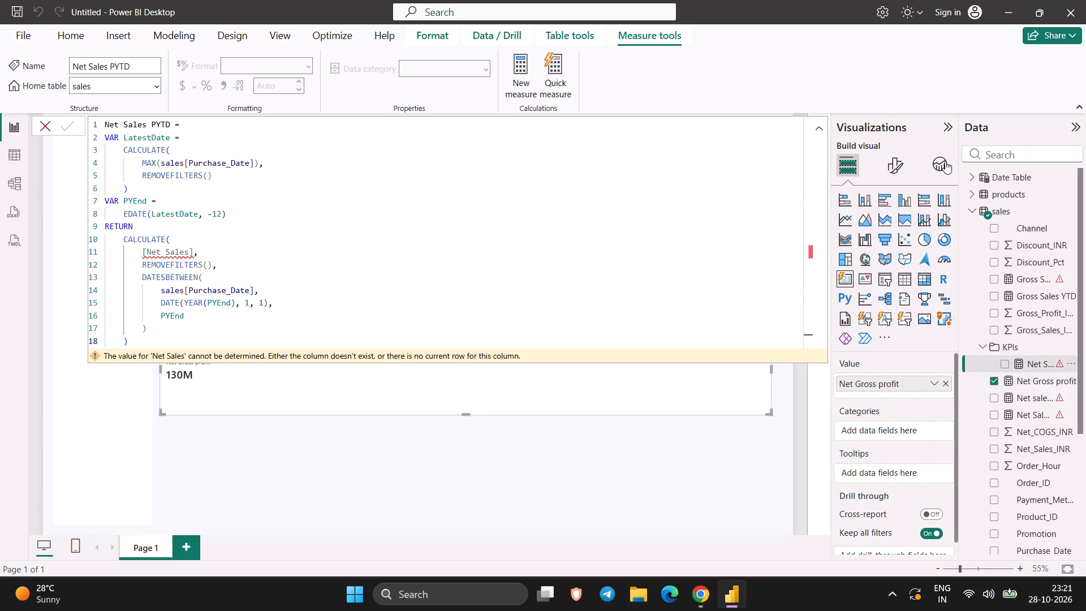
key("ctrl+v")
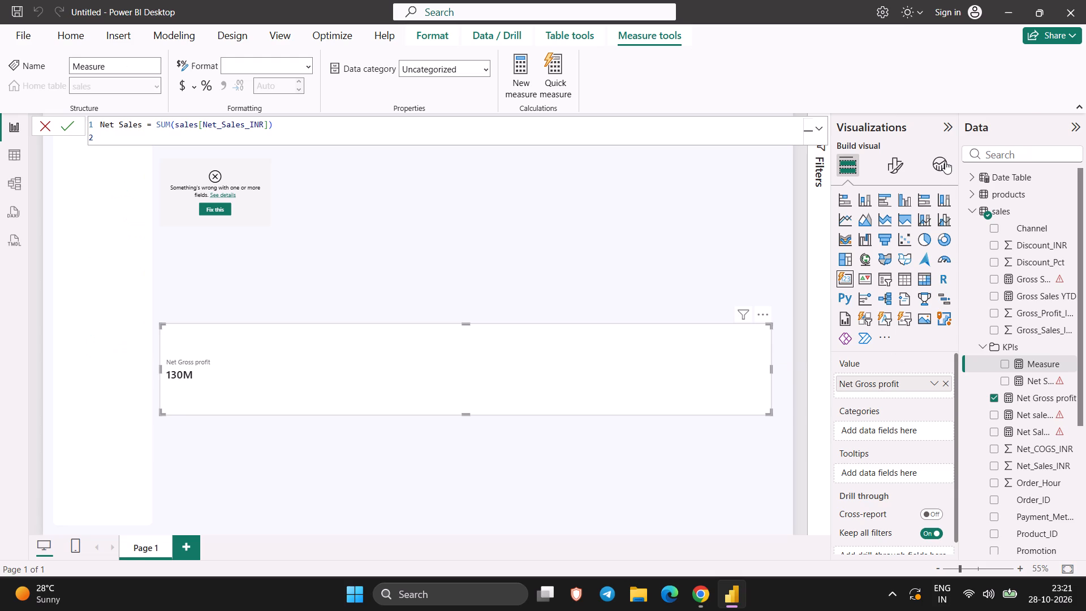
key("Return")
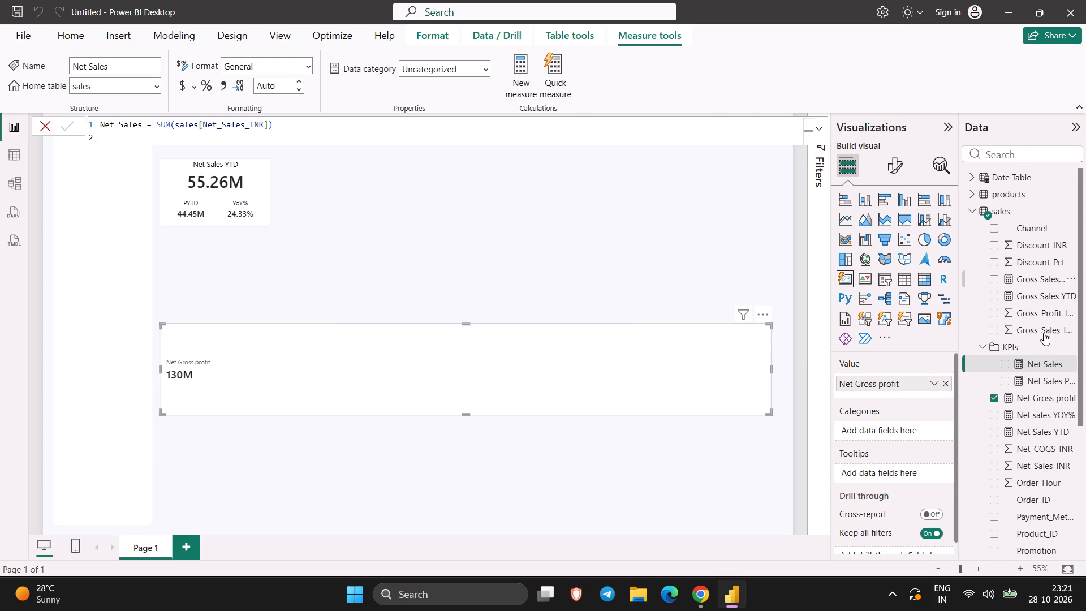
Cut the full formula out of the Net Sales YTD measure, keeping it on the clipboard.
left_click(1024, 409)
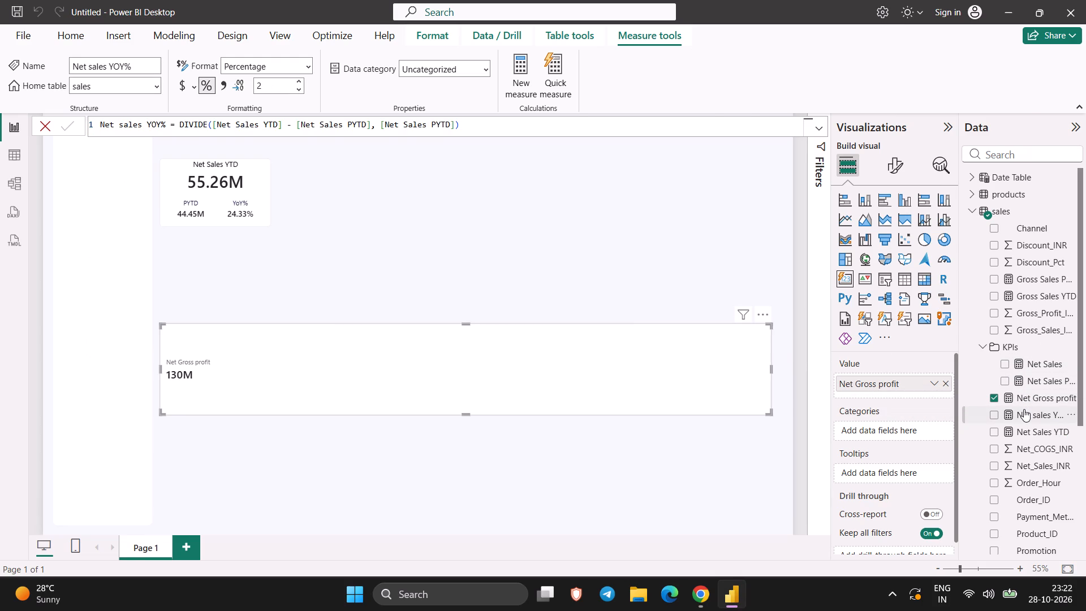
left_click(1024, 409)
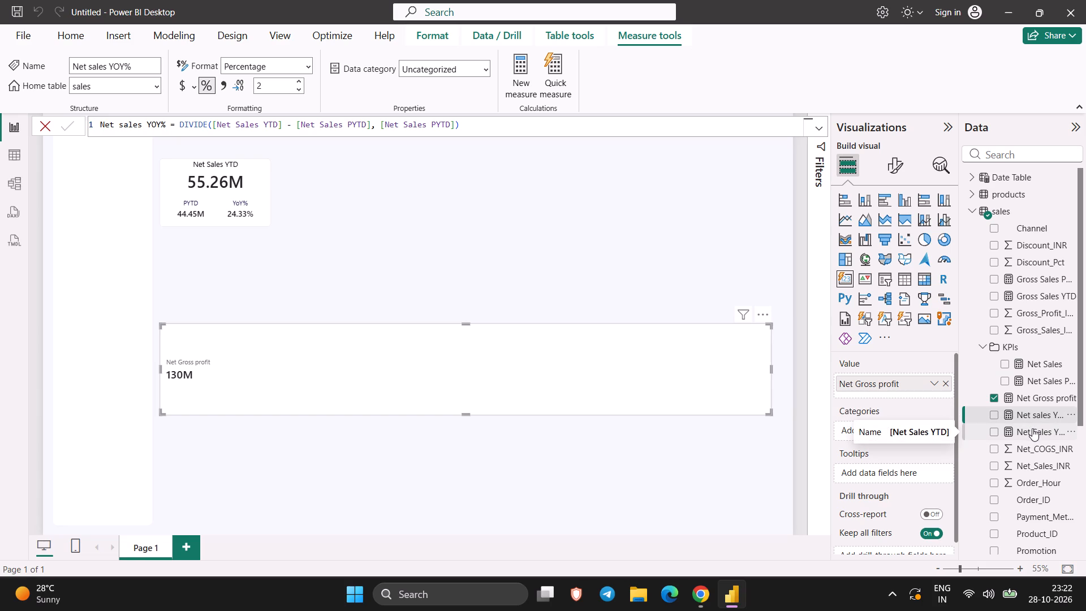
left_click(1035, 430)
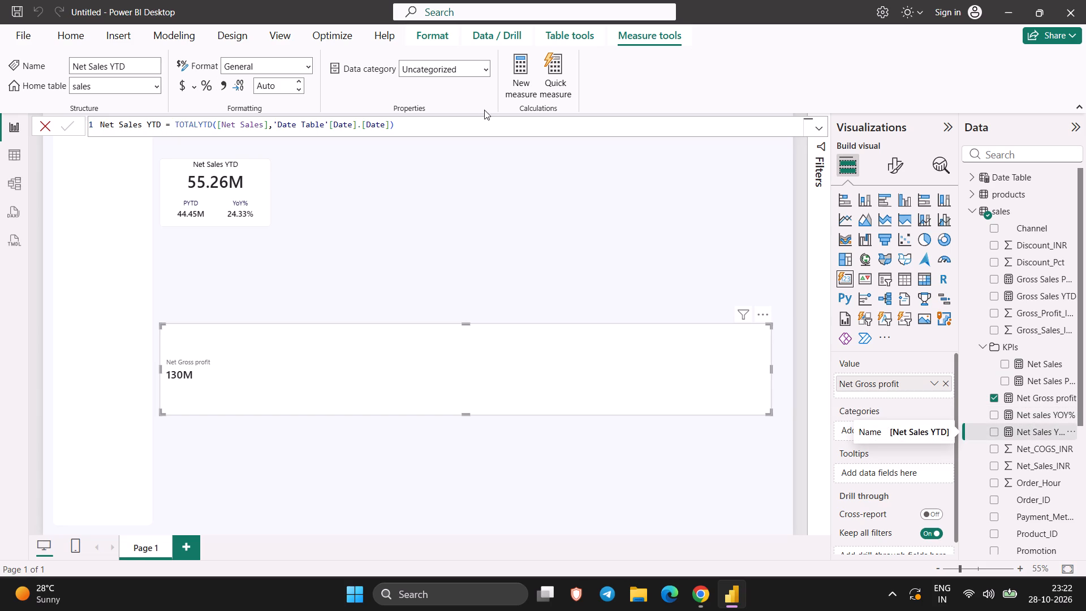
double_click(470, 121)
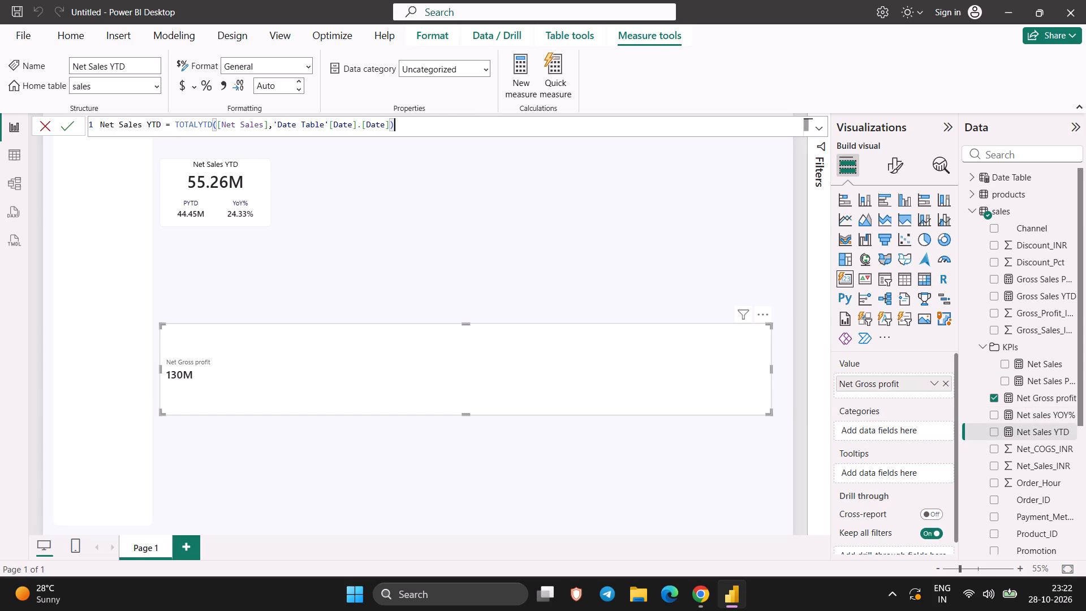
left_click_drag(428, 118, 68, 104)
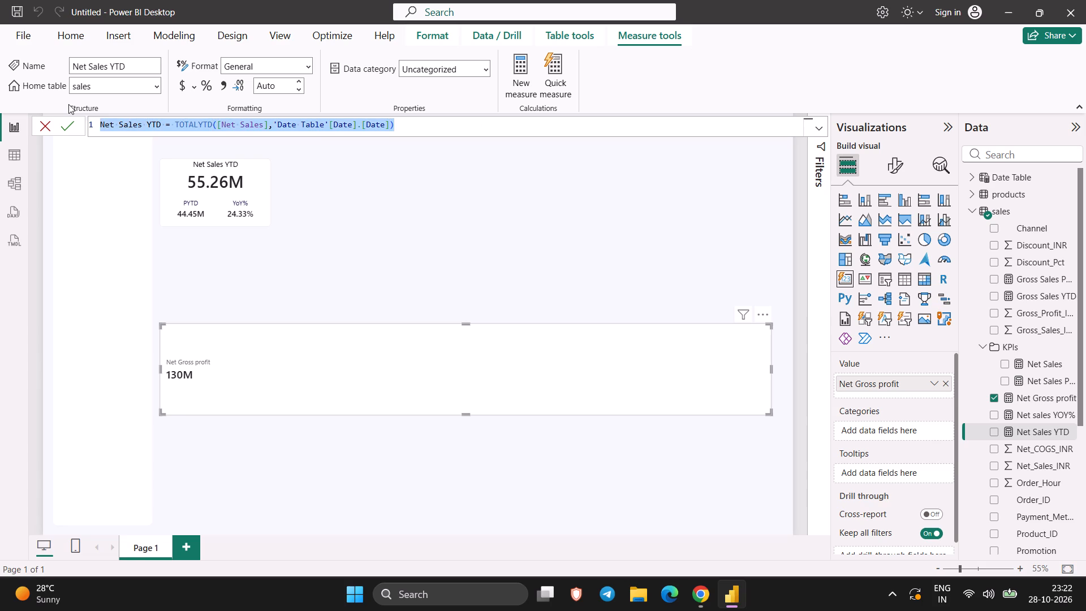
key("ctrl+x")
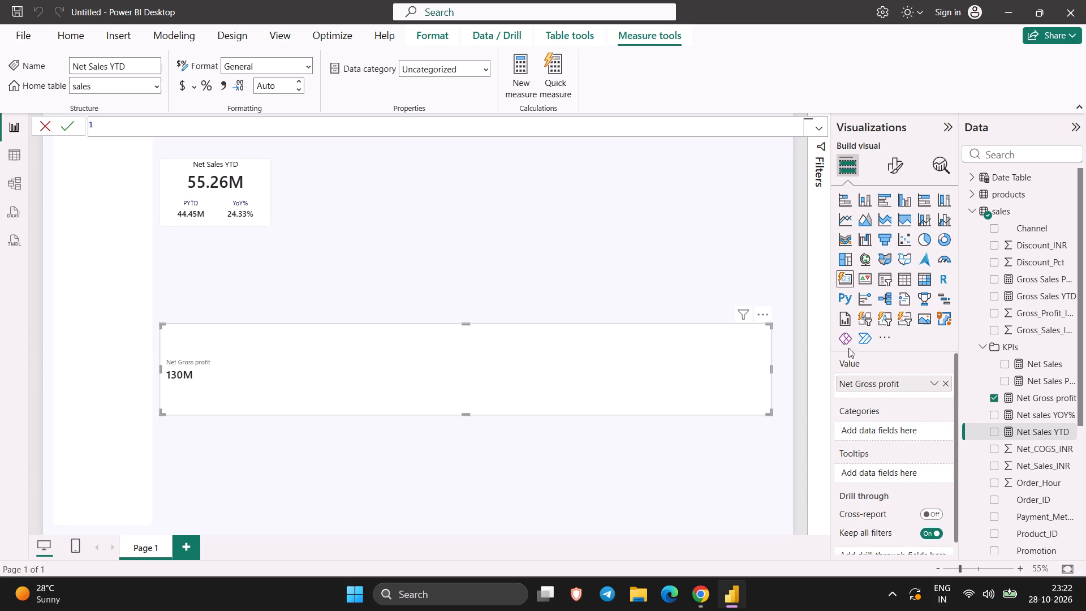
Delete the emptied Net Sales YTD measure from the model.
right_click(1067, 429)
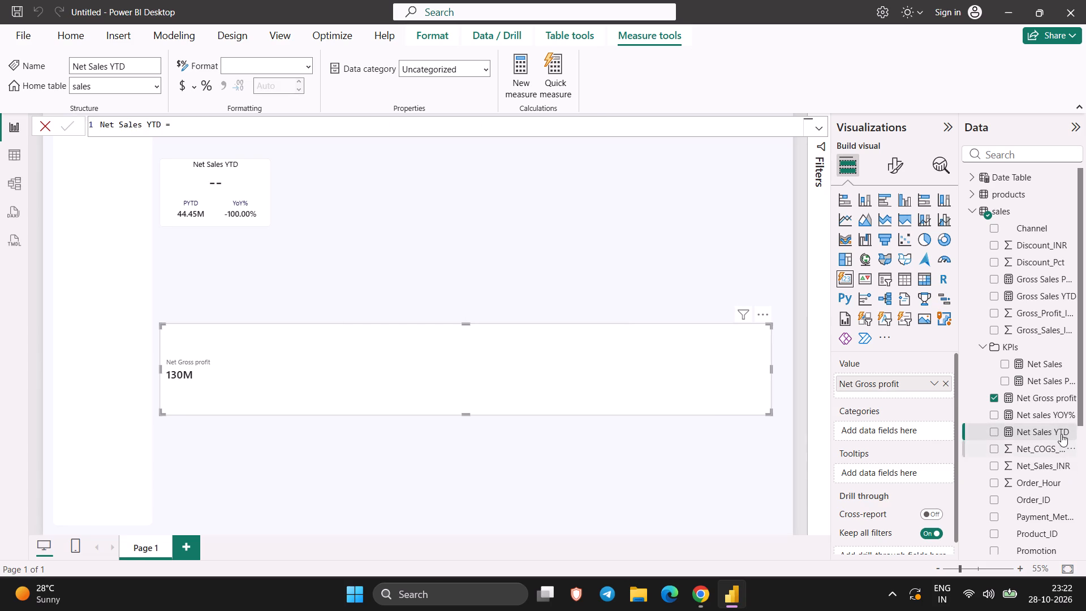
right_click(1074, 433)
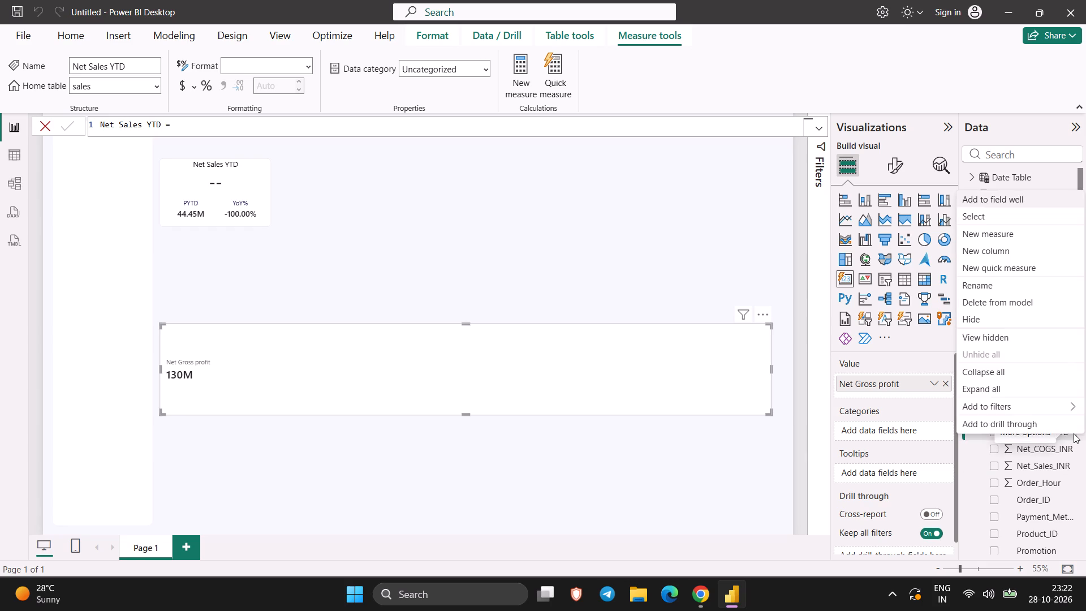
left_click(997, 305)
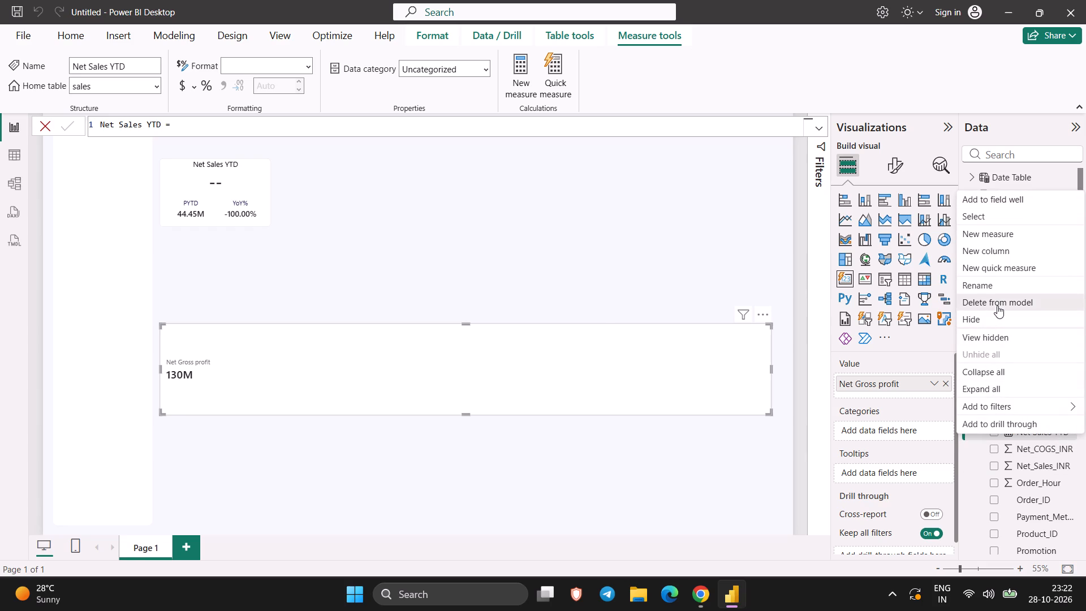
left_click(632, 329)
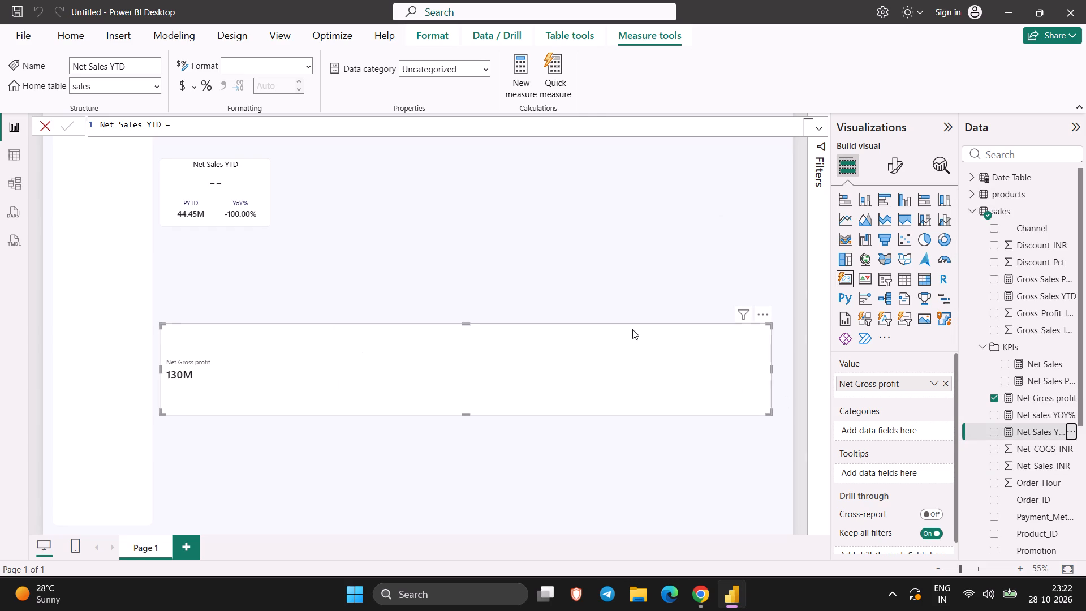
Create a new measure in the KPIs folder with the cut formula Net Sales YTD = TOTALYTD([Net Sales],'Date Table'[Date].[Date]).
right_click(1023, 351)
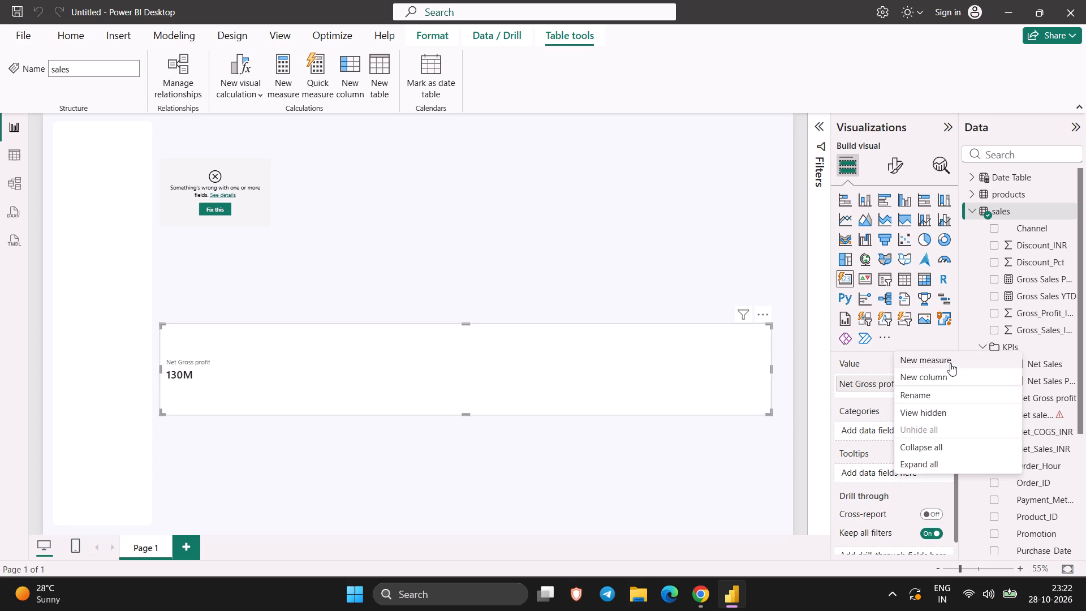
left_click(950, 363)
key("ctrl+v")
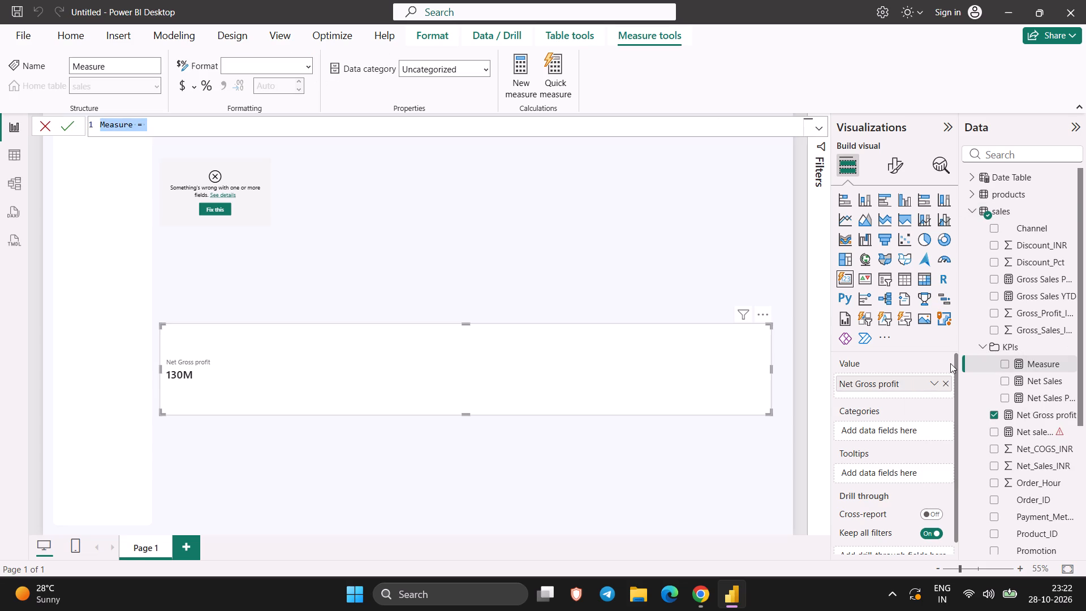
key("Return")
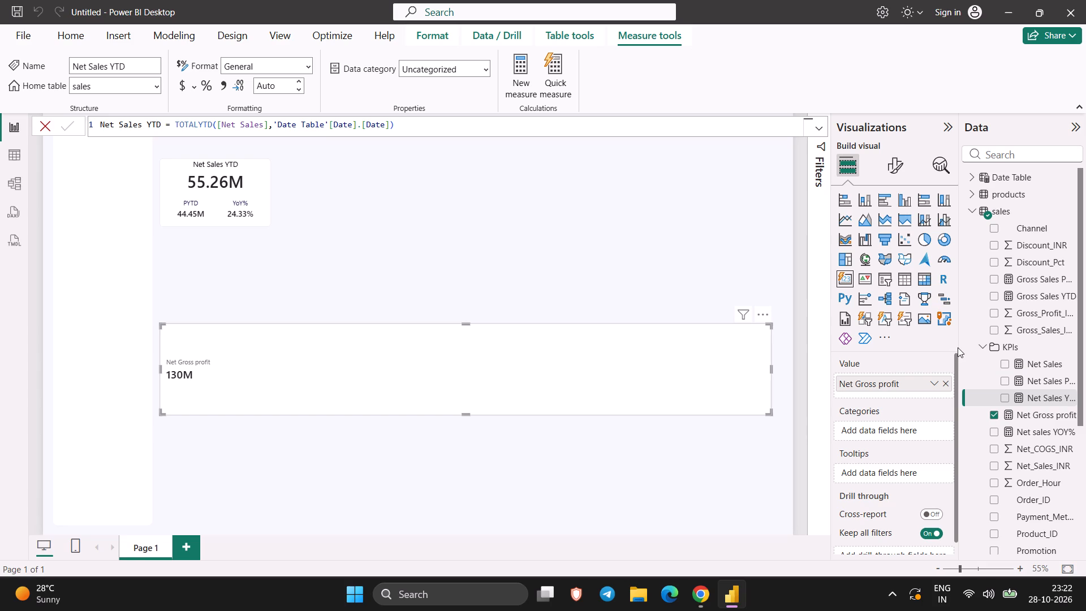
Remove the Net Gross profit field from the selected wide card visual.
left_click_drag(958, 347, 960, 335)
left_click_drag(960, 335, 941, 335)
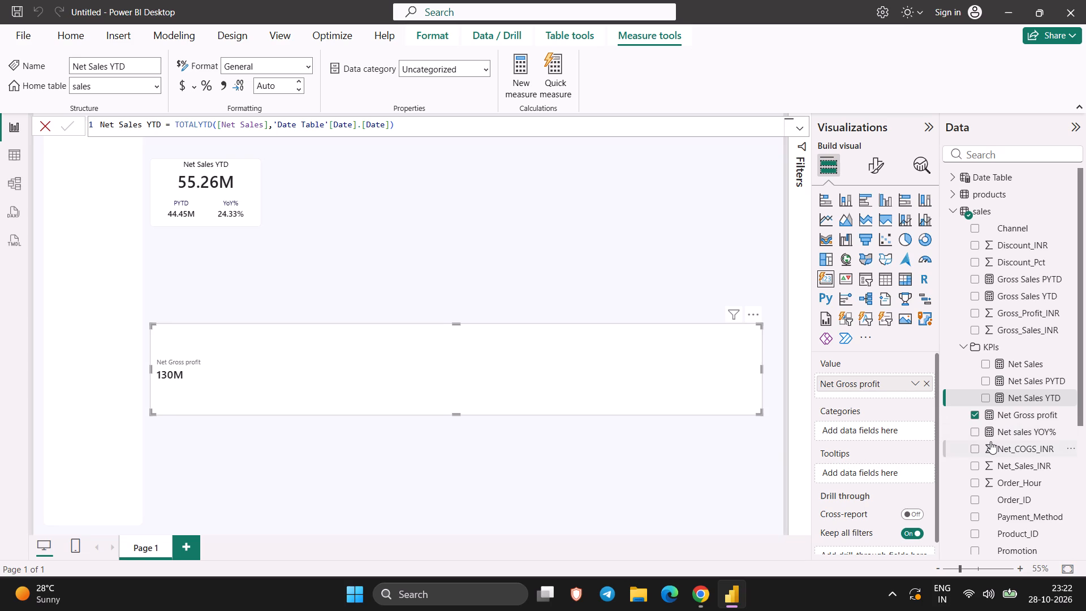
left_click(972, 416)
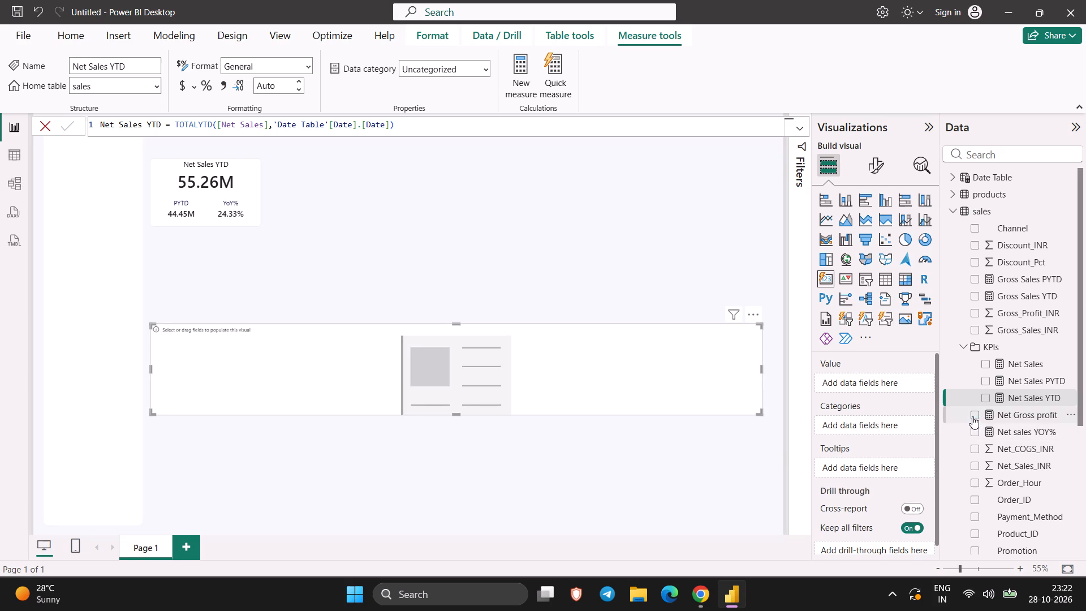
Copy the full formula of the Net sales YOY% measure, including its name.
left_click(1005, 429)
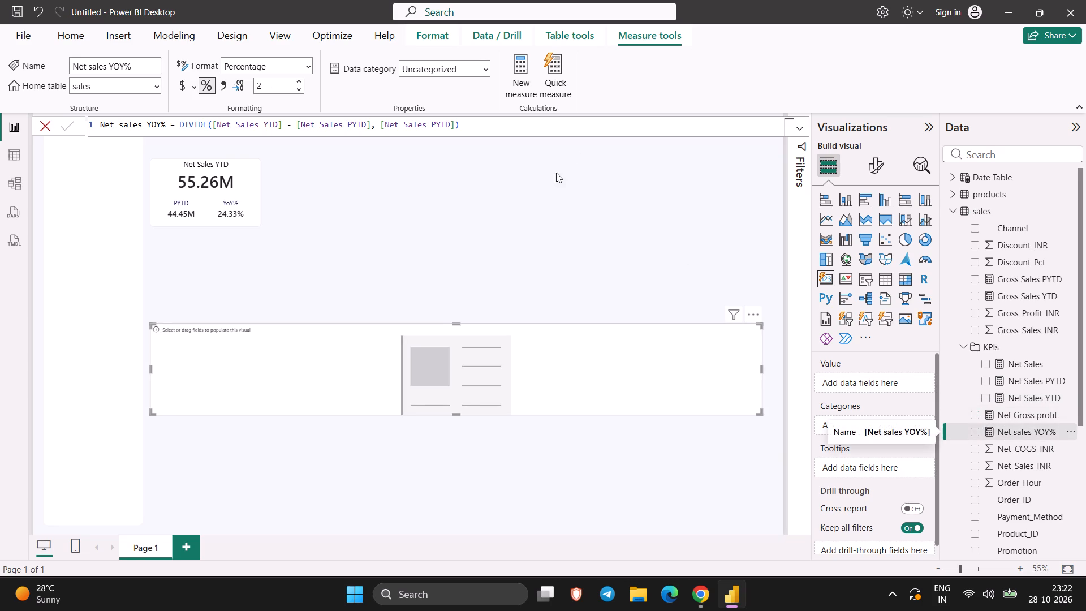
double_click(561, 126)
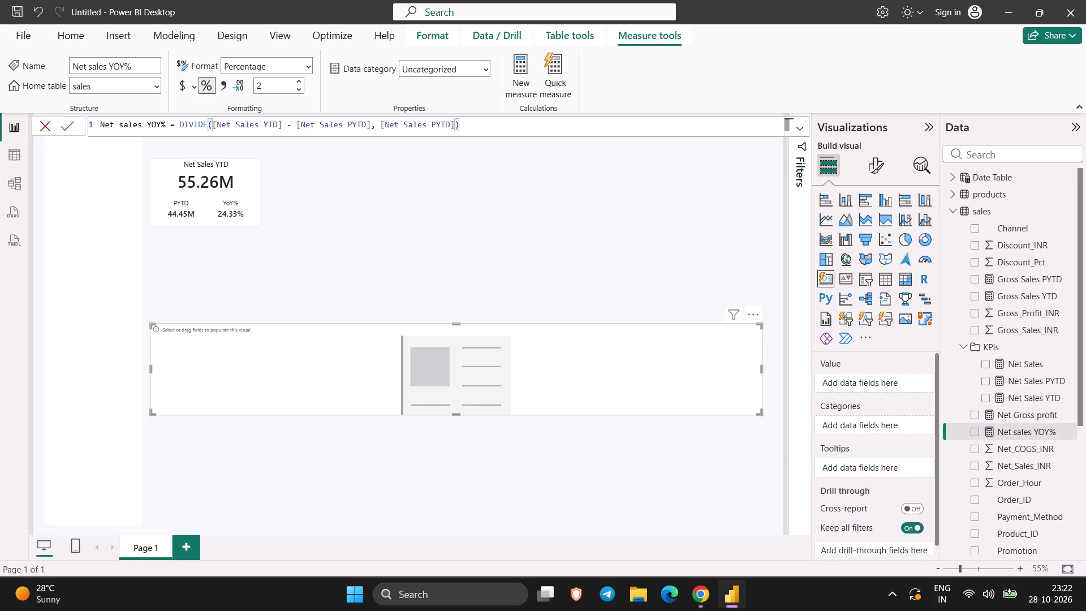
left_click_drag(502, 124, 55, 115)
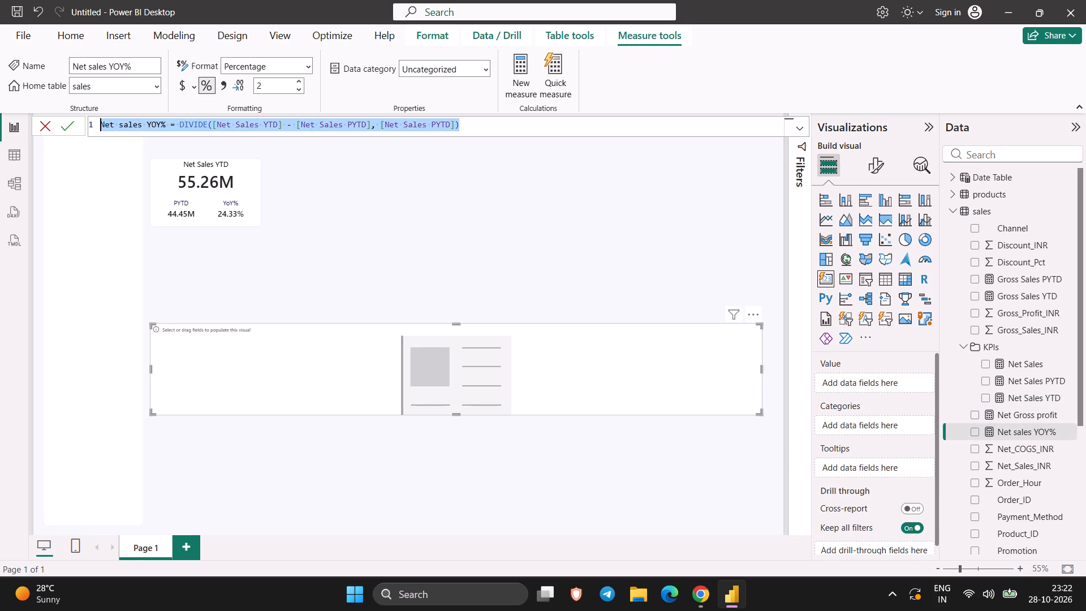
left_click_drag(55, 115, 32, 115)
key("ctrl+c")
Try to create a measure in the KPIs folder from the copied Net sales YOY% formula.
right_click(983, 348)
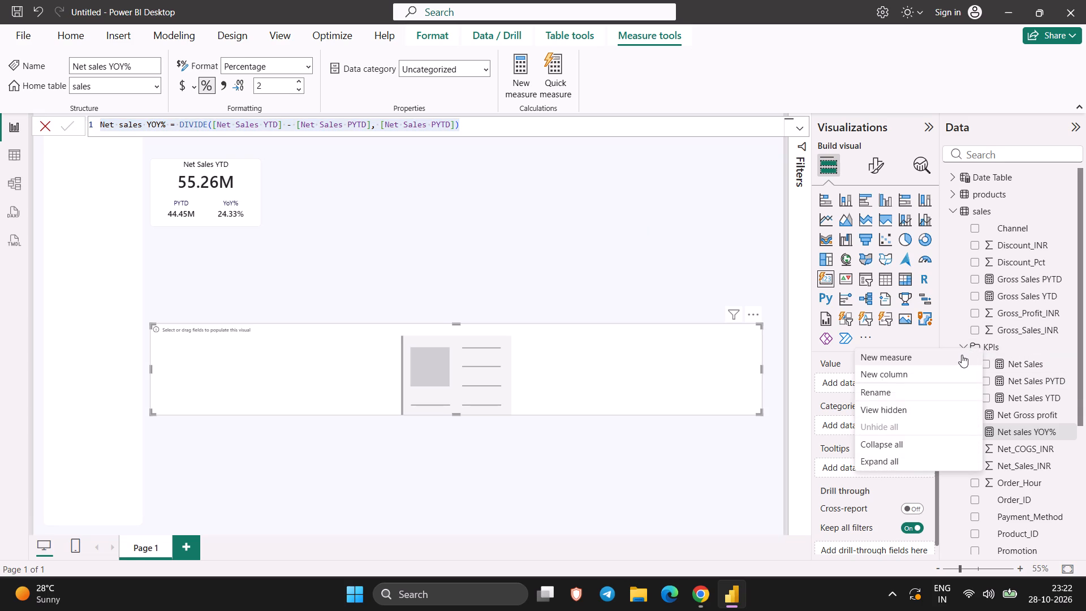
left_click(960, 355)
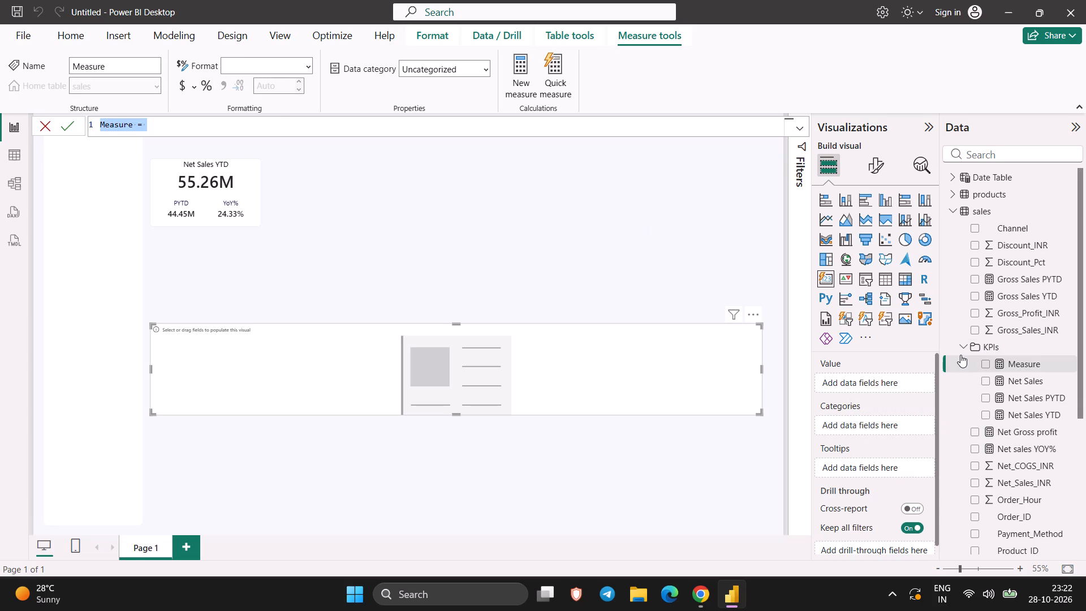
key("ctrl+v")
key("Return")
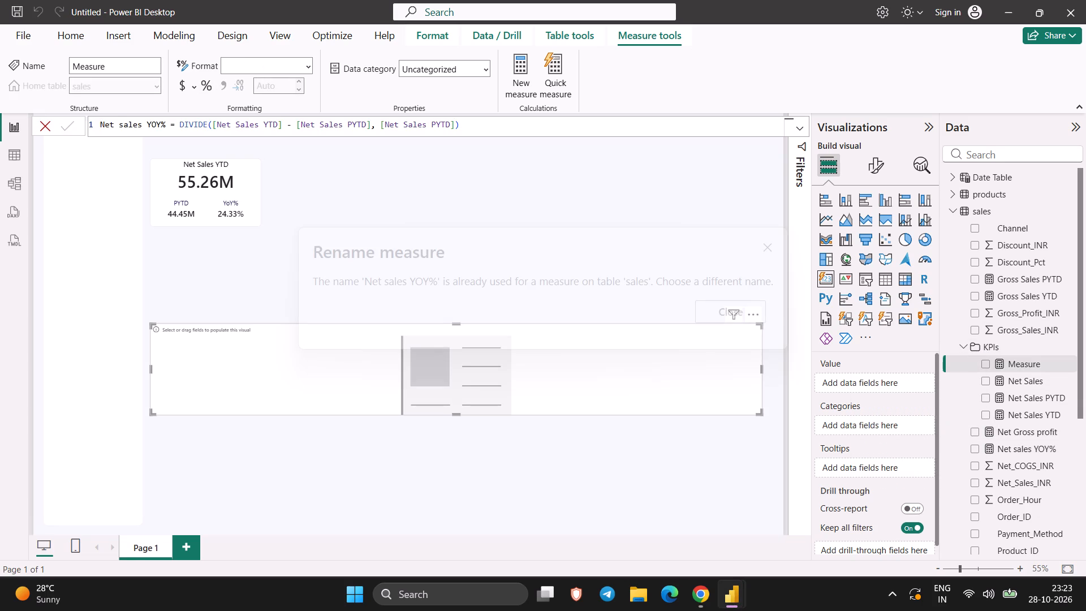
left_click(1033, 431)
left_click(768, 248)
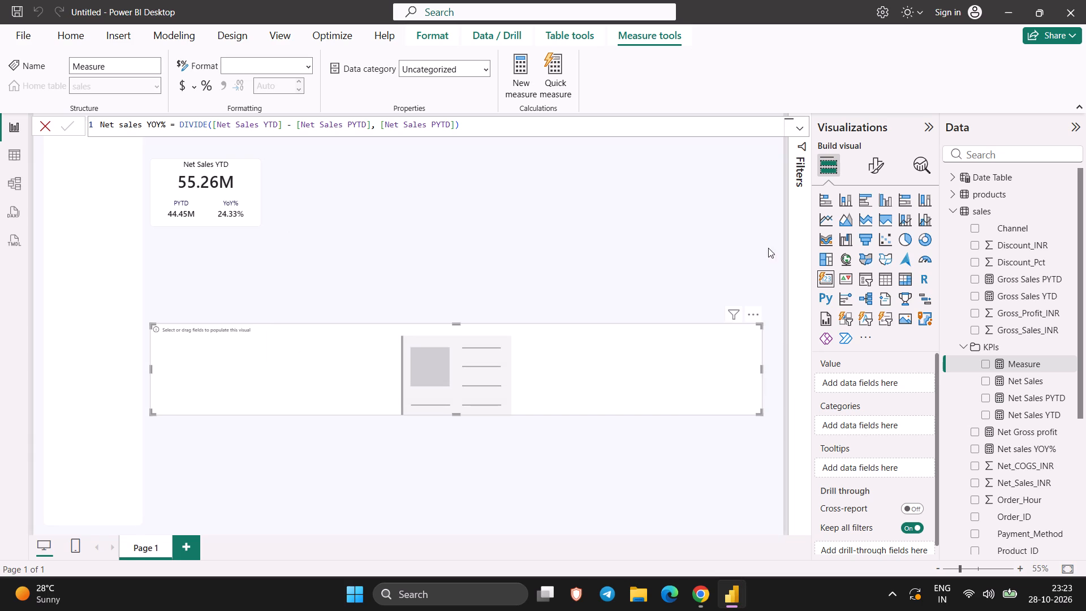
Delete the original Net sales YOY% measure outside the KPIs folder from the model.
right_click(1022, 449)
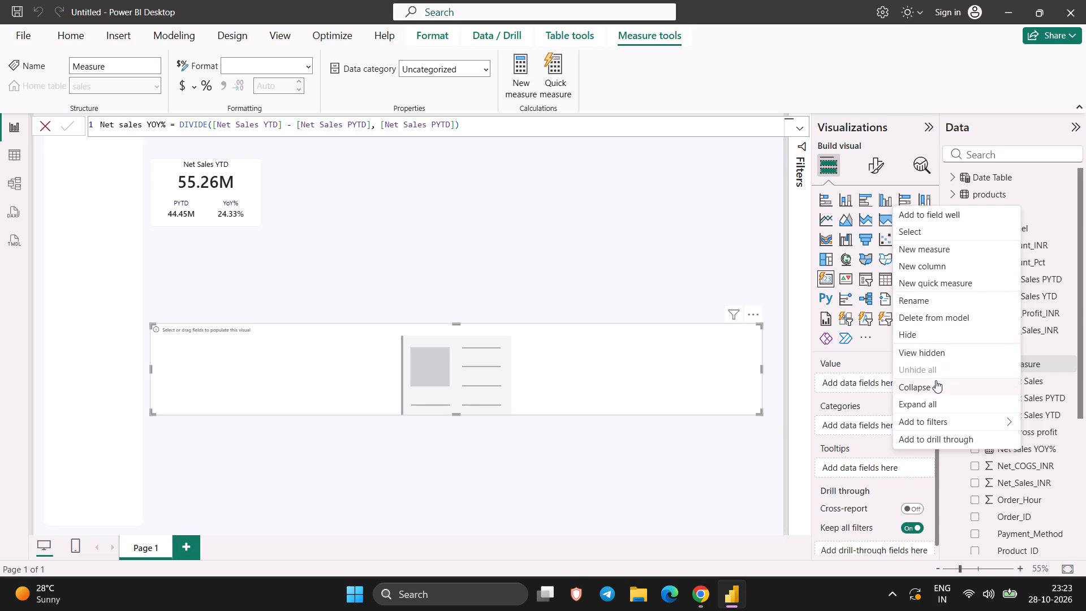
left_click(932, 315)
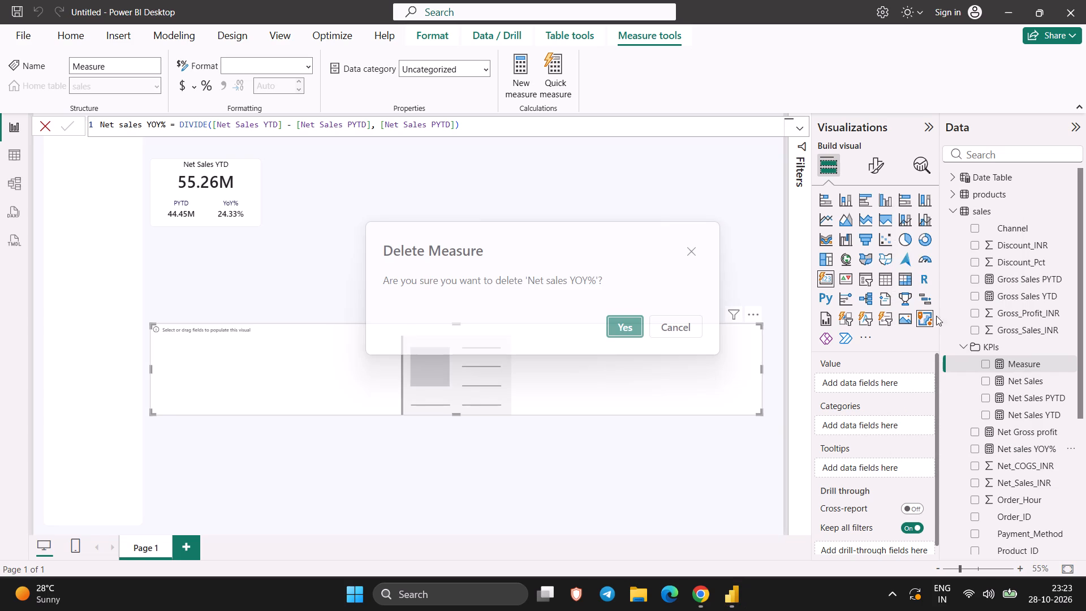
left_click(635, 330)
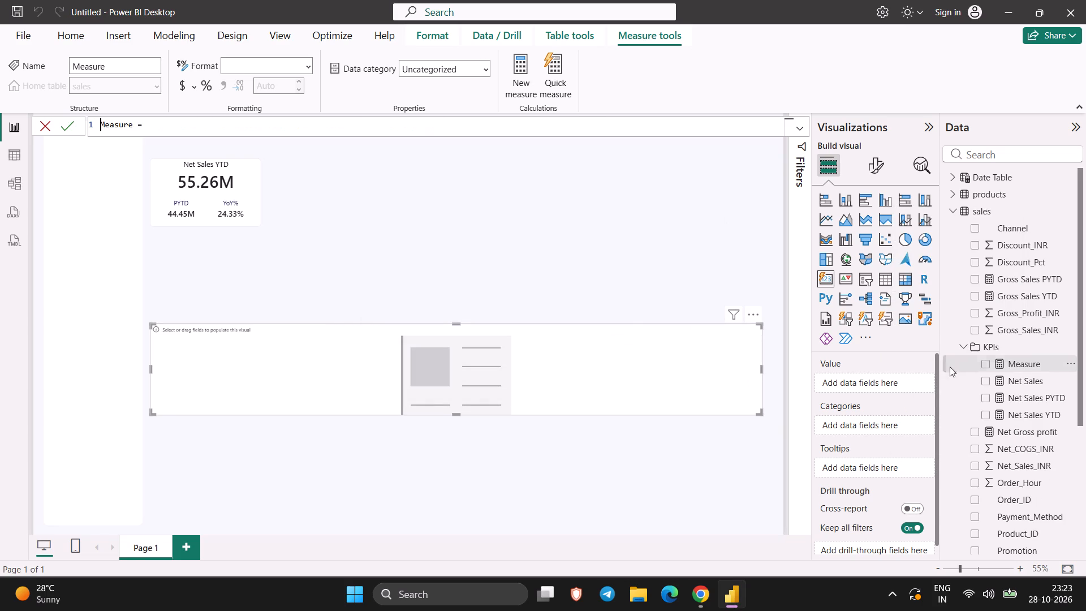
Create a new measure in the KPIs folder with Net sales YOY% = DIVIDE([Net Sales YTD] - [Net Sales PYTD], [Net Sales PYTD]).
right_click(1003, 356)
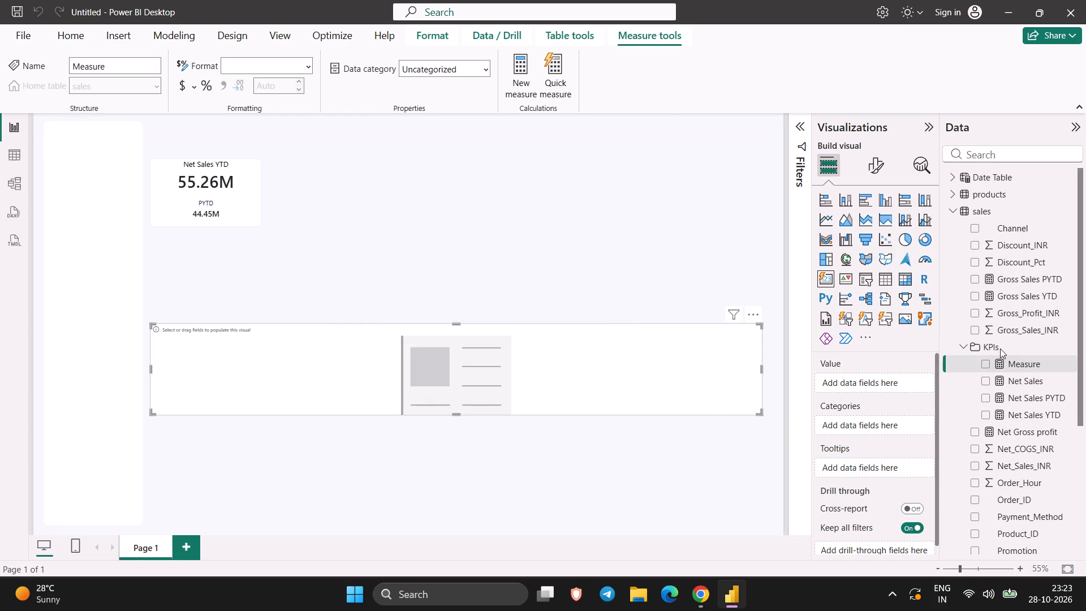
right_click(1000, 348)
right_click(1000, 348)
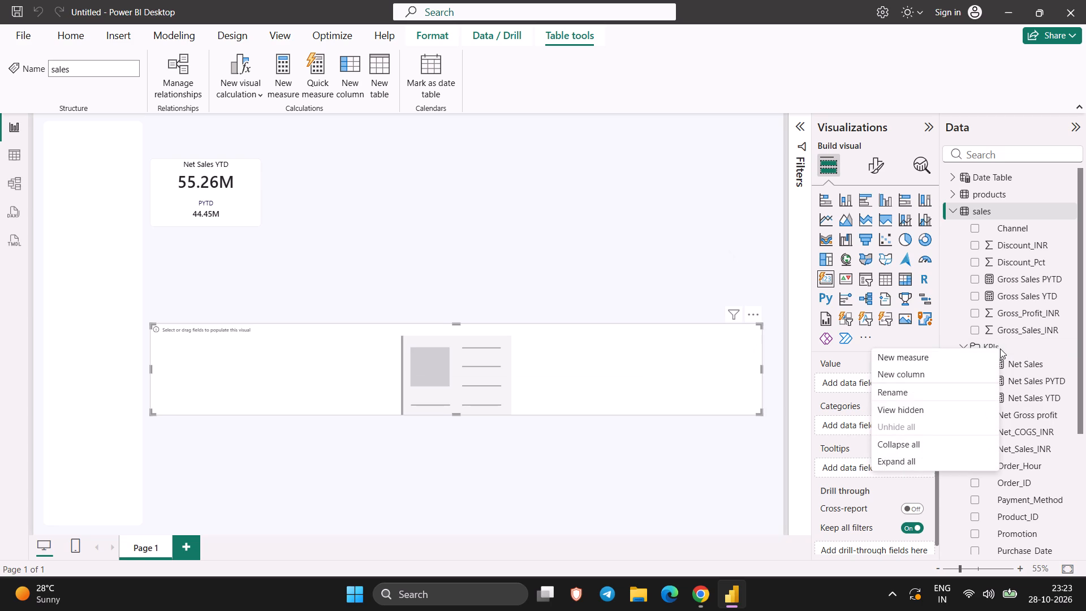
left_click(919, 357)
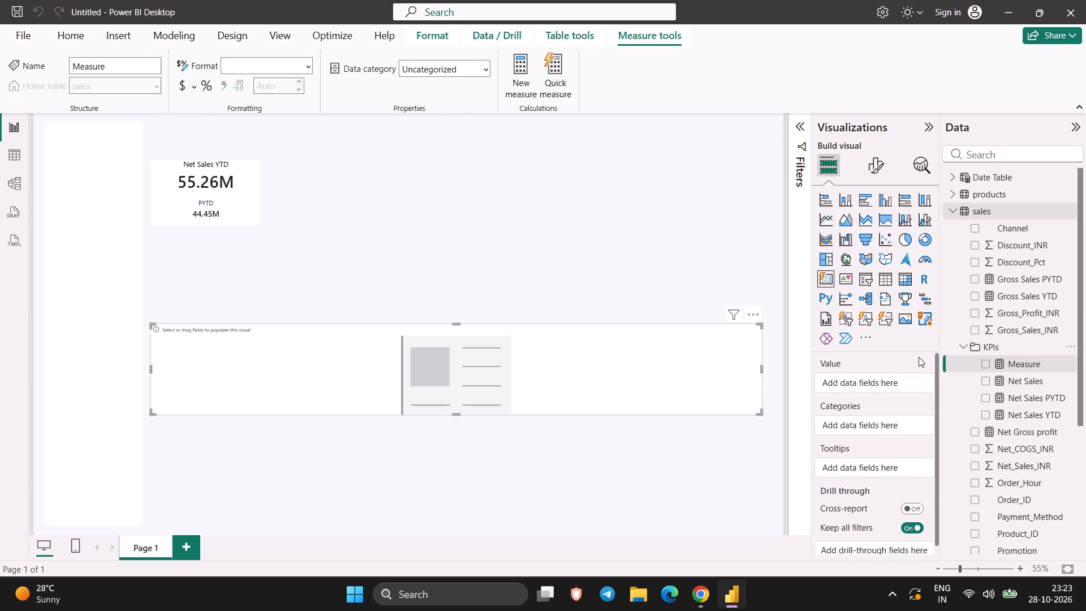
key("ctrl+v")
key("Return")
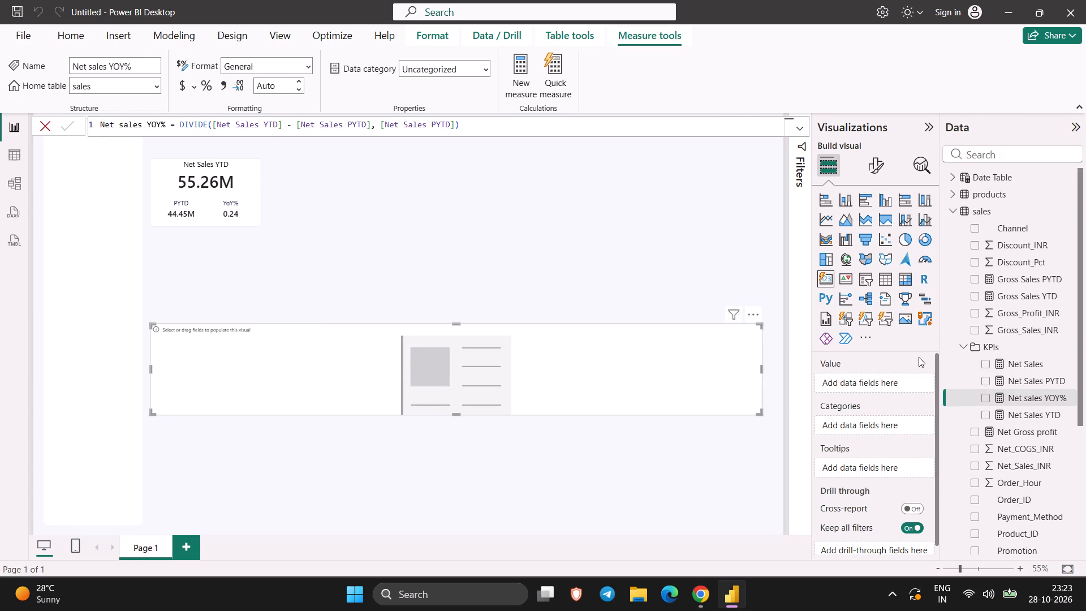
Delete the Gross Sales PYTD measure from the model.
left_click(1037, 363)
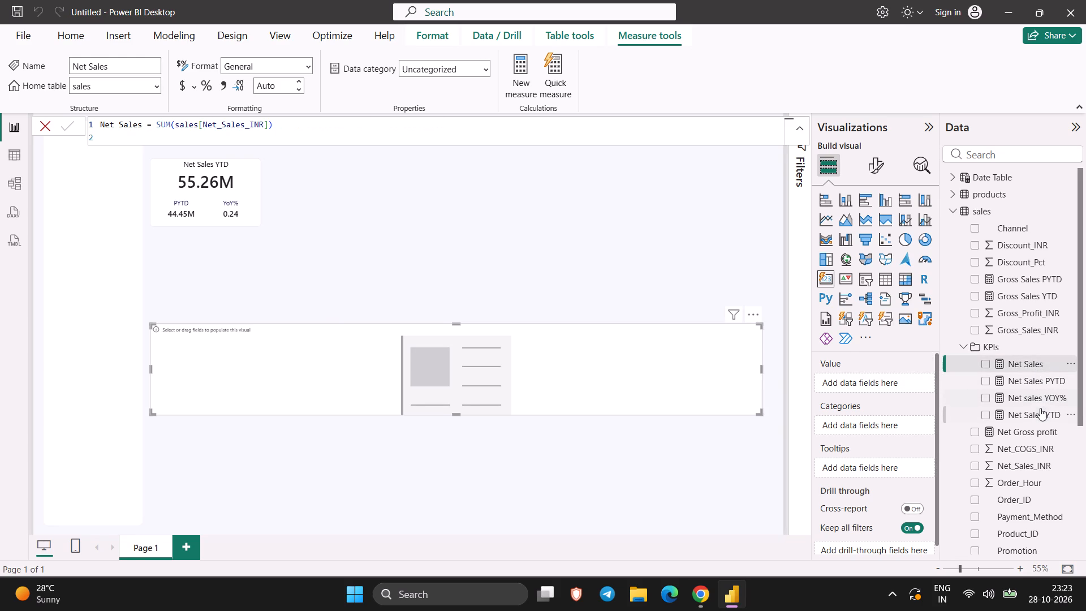
left_click(1040, 410)
left_click(1040, 386)
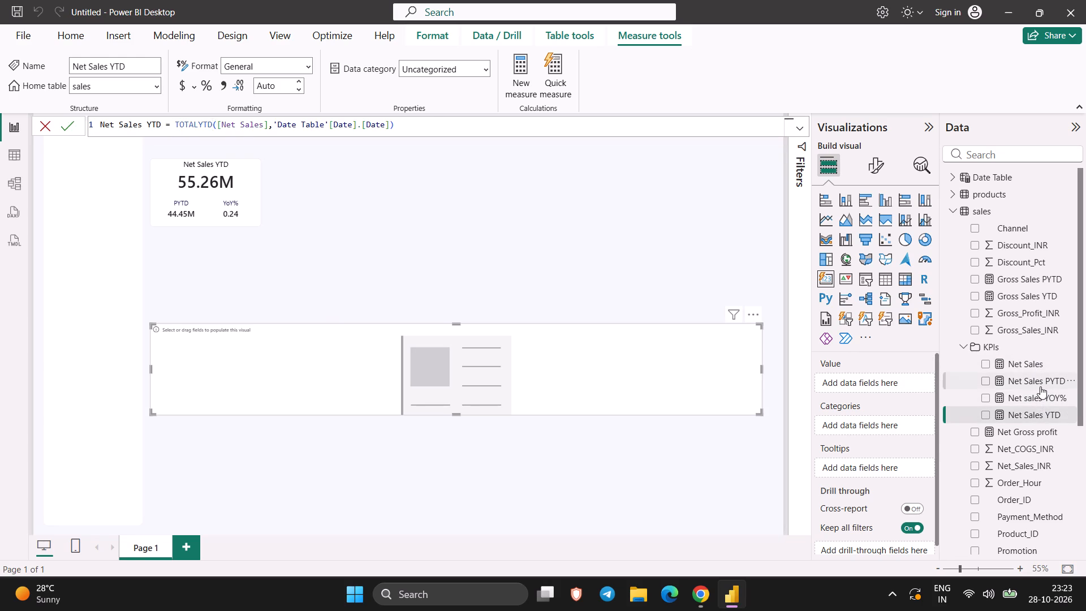
left_click(742, 444)
left_click(1003, 276)
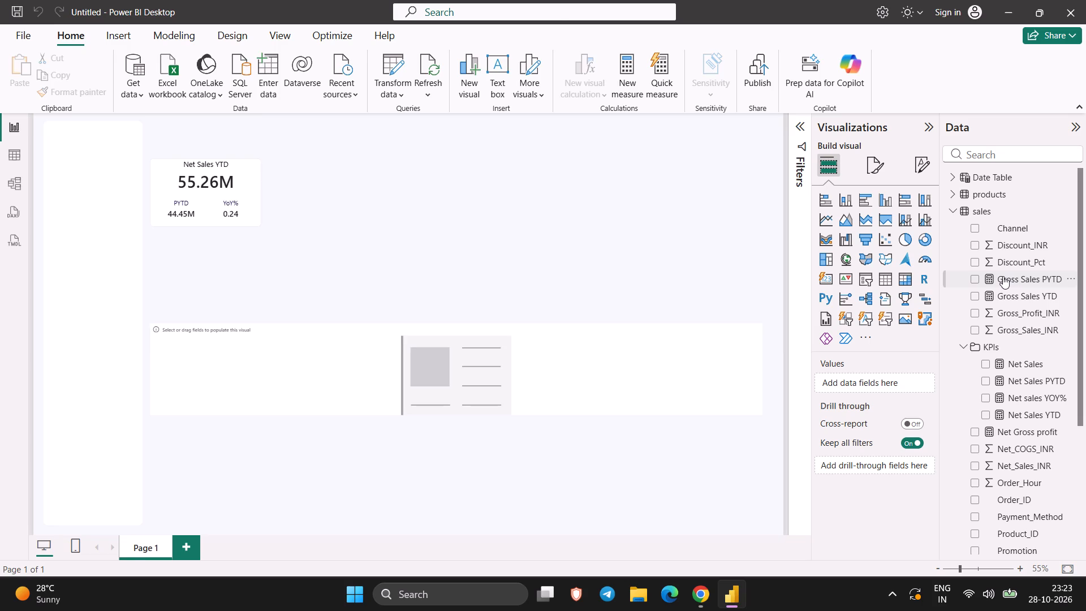
right_click(1003, 276)
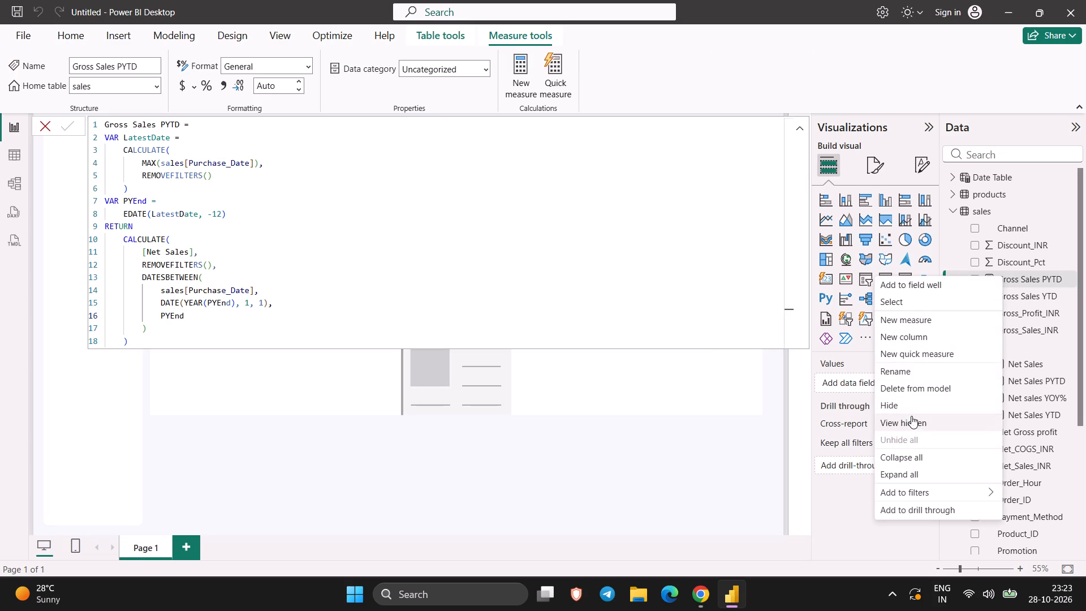
left_click(913, 390)
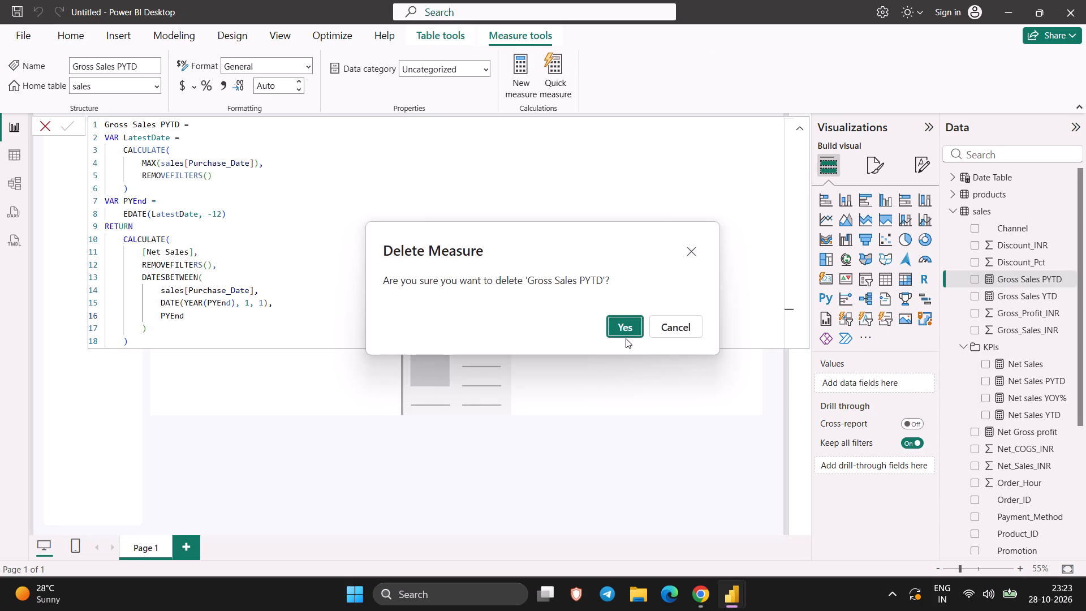
left_click(624, 334)
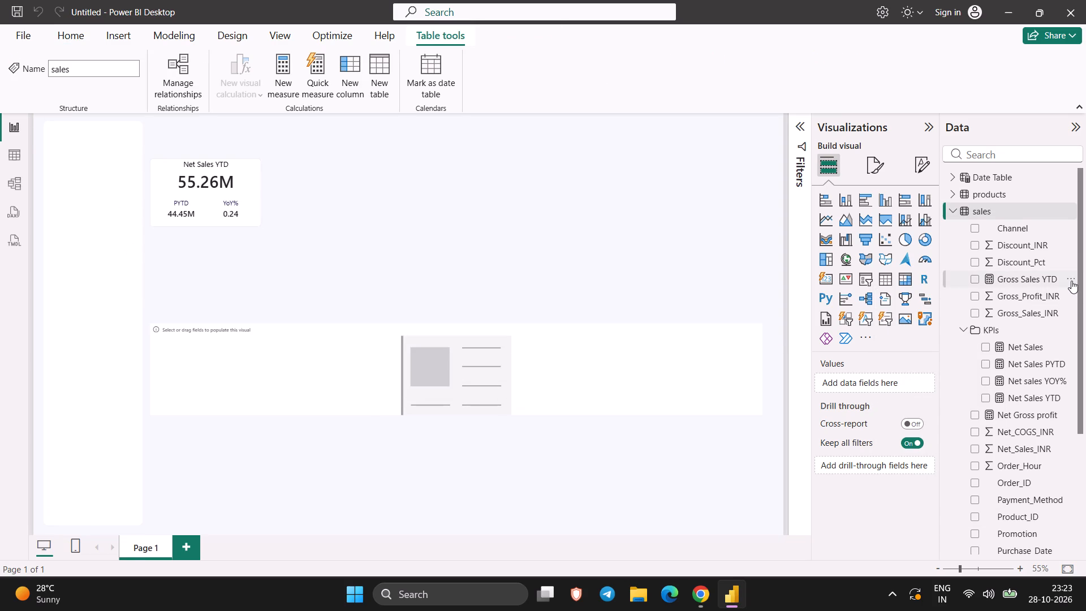
Delete the Gross Sales YTD measure from the model.
right_click(1071, 281)
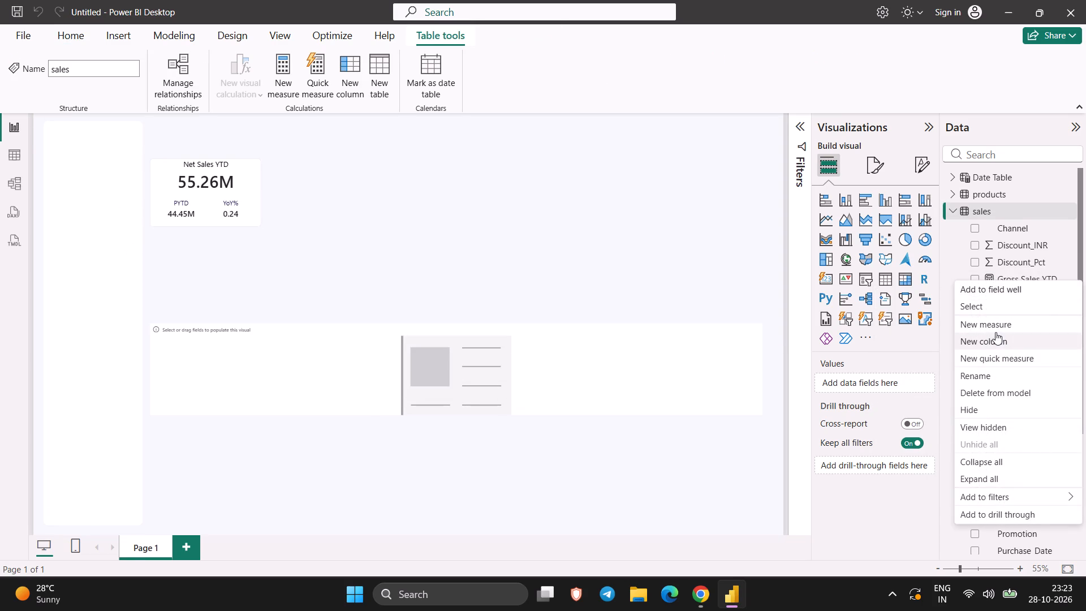
left_click_drag(997, 324, 986, 382)
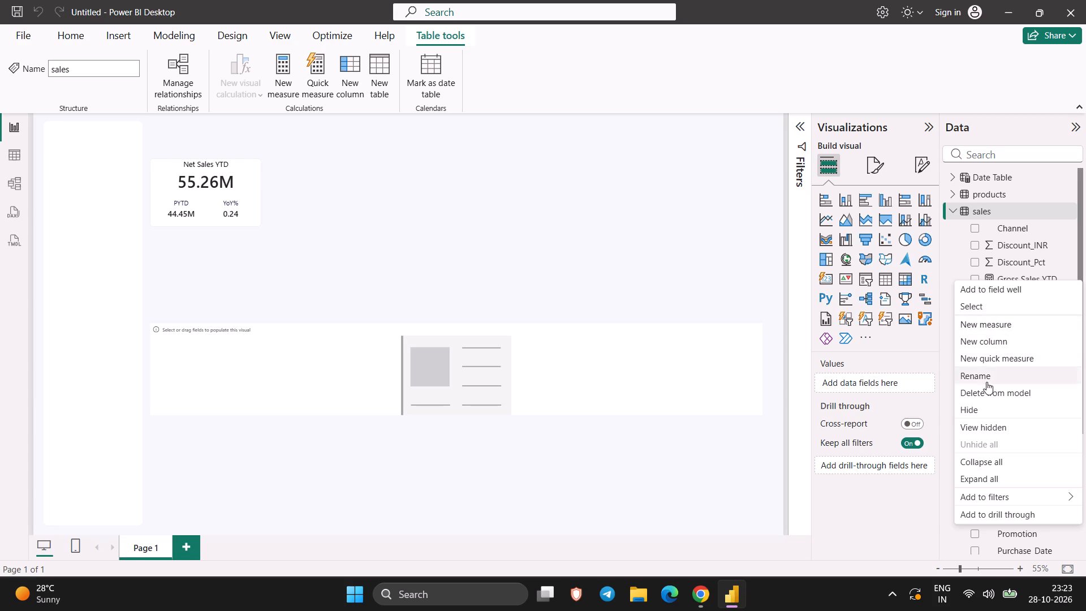
left_click_drag(986, 382, 981, 395)
double_click(981, 395)
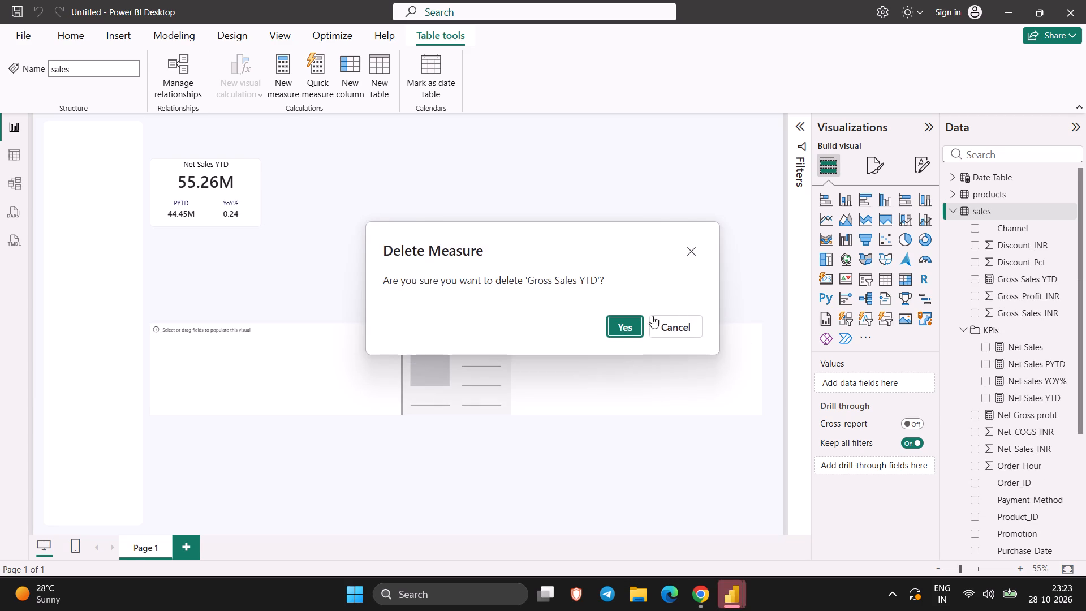
left_click(619, 324)
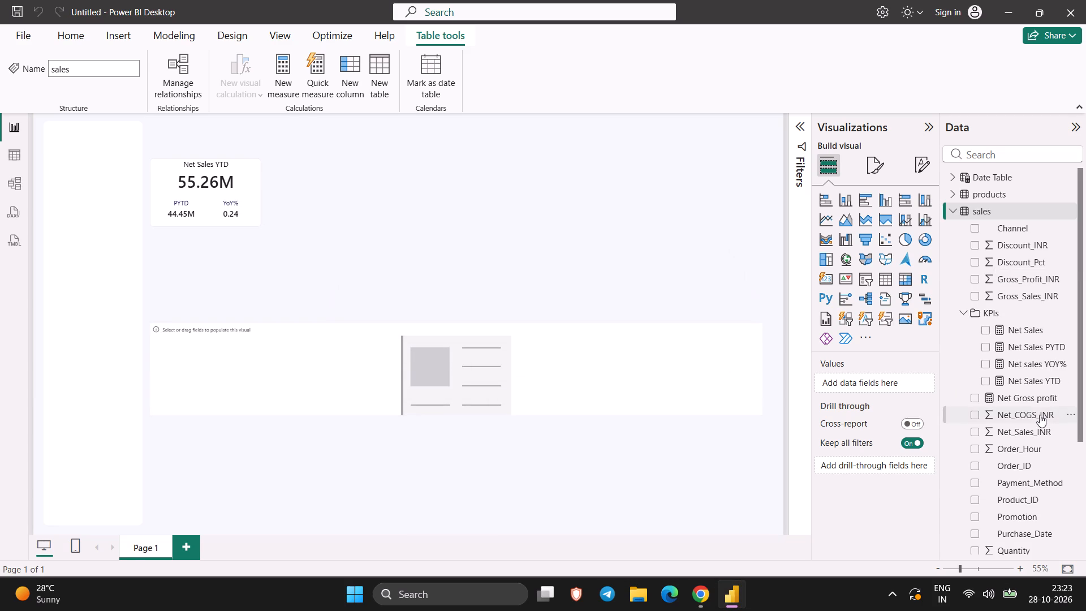
Copy the full formula of the Net Gross profit measure and clear its formula bar.
left_click(1037, 399)
left_click(1037, 399)
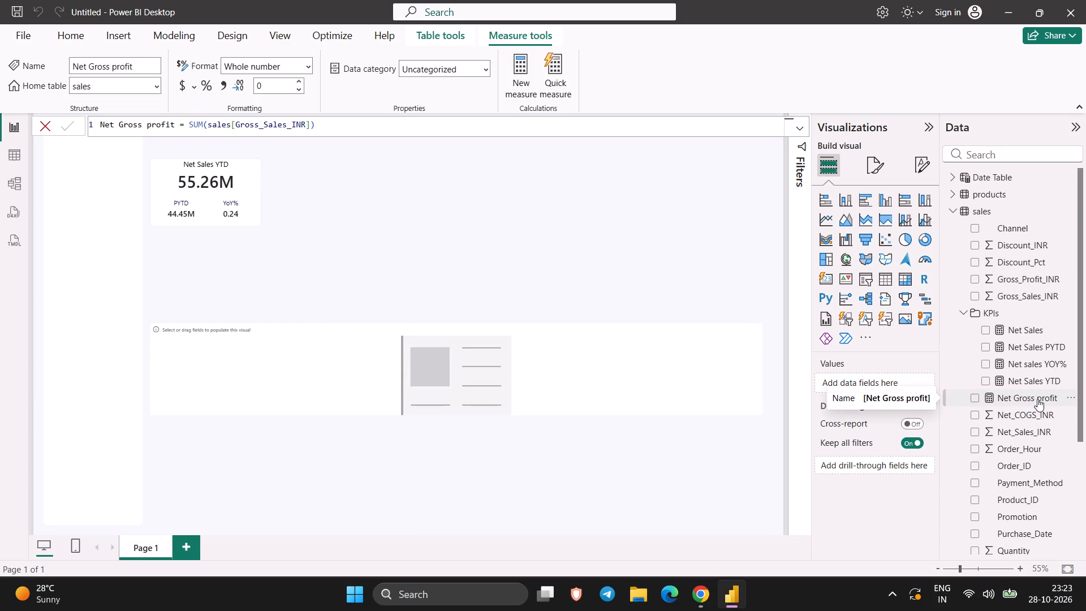
left_click(400, 129)
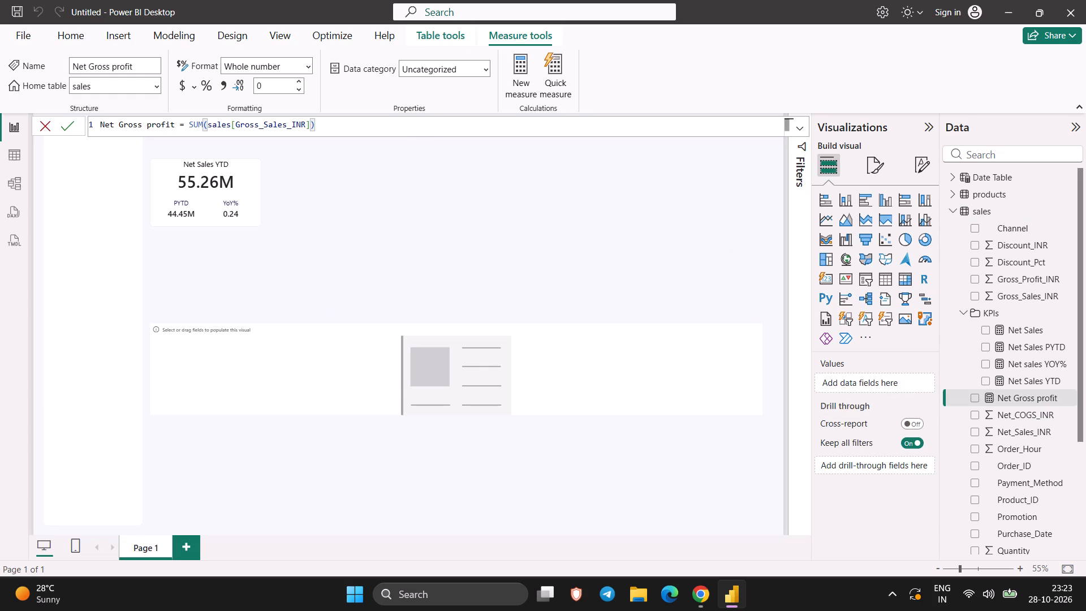
left_click_drag(353, 126, 42, 120)
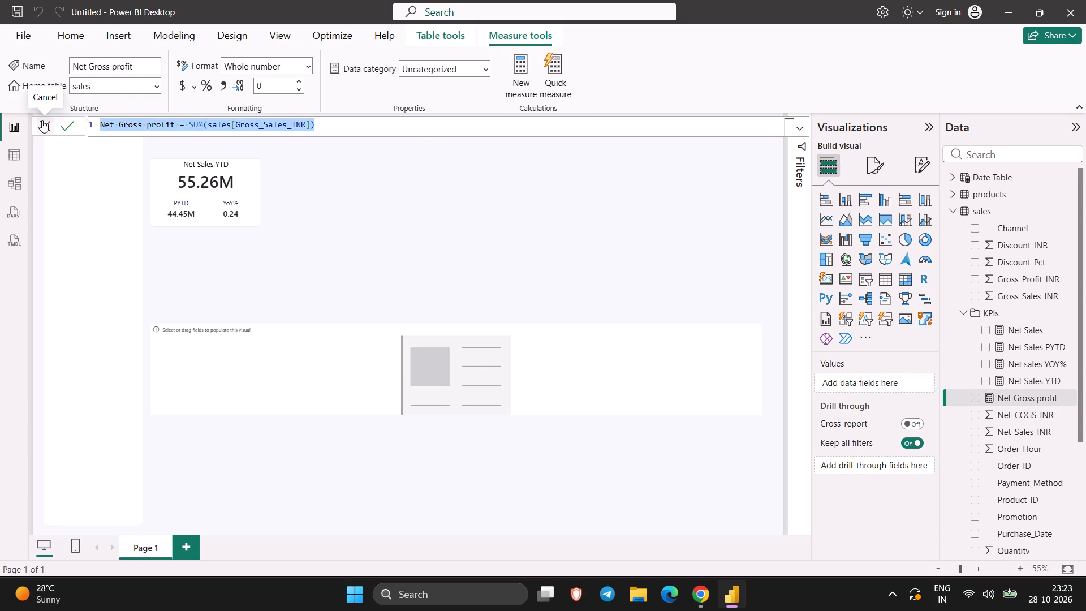
key("ctrl+c")
key("ctrl+z")
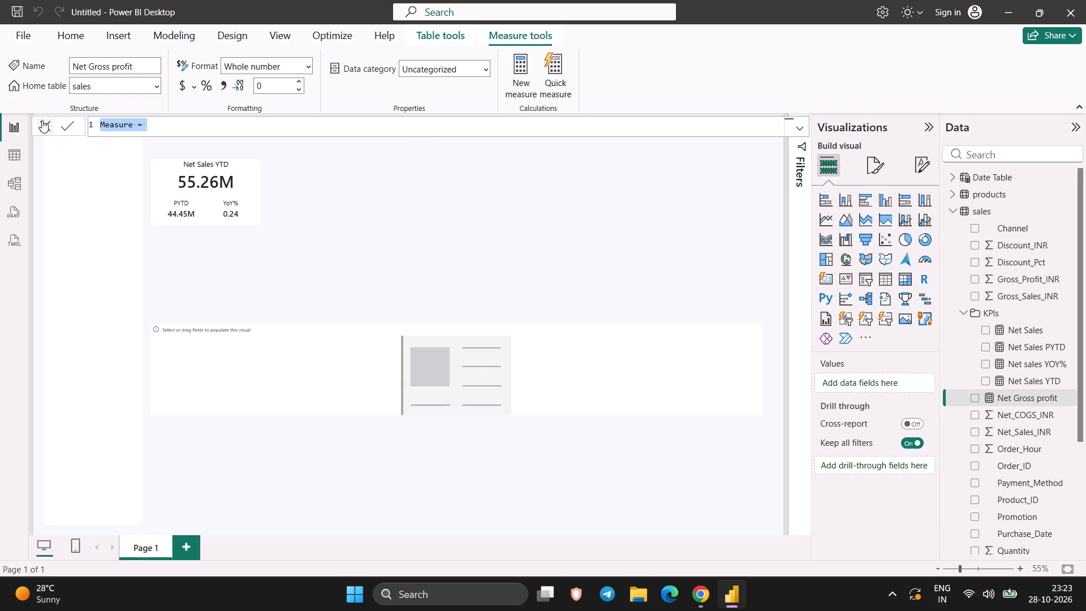
key("BackSpace")
key("BackSpace")
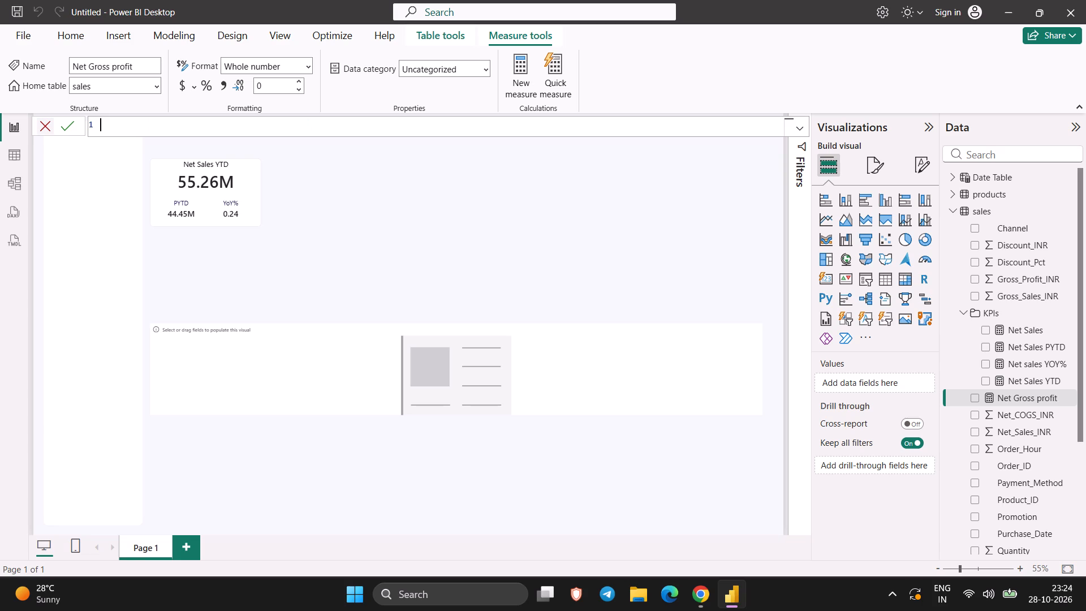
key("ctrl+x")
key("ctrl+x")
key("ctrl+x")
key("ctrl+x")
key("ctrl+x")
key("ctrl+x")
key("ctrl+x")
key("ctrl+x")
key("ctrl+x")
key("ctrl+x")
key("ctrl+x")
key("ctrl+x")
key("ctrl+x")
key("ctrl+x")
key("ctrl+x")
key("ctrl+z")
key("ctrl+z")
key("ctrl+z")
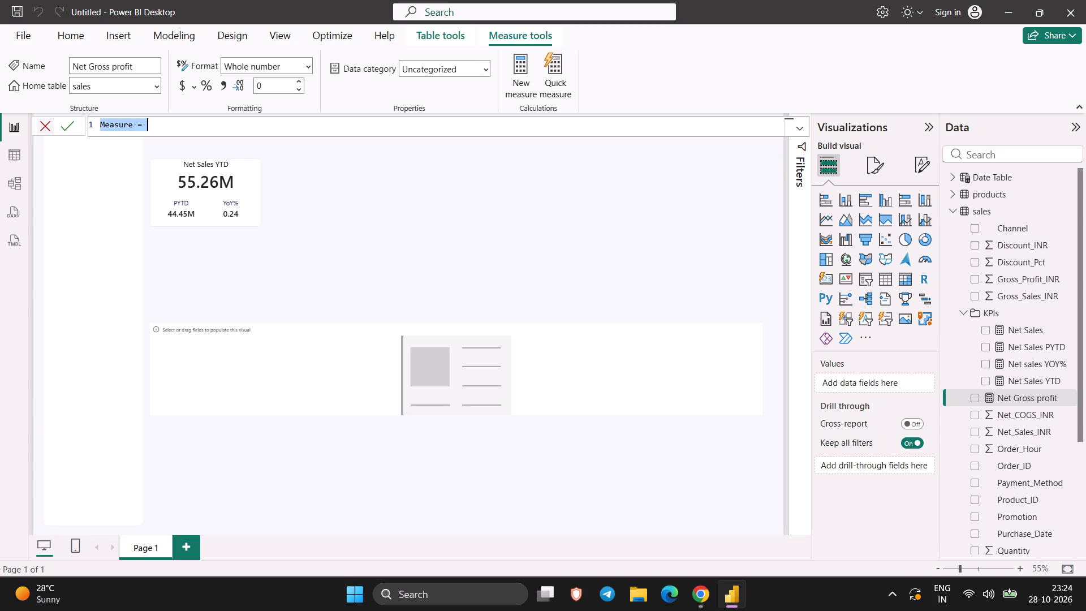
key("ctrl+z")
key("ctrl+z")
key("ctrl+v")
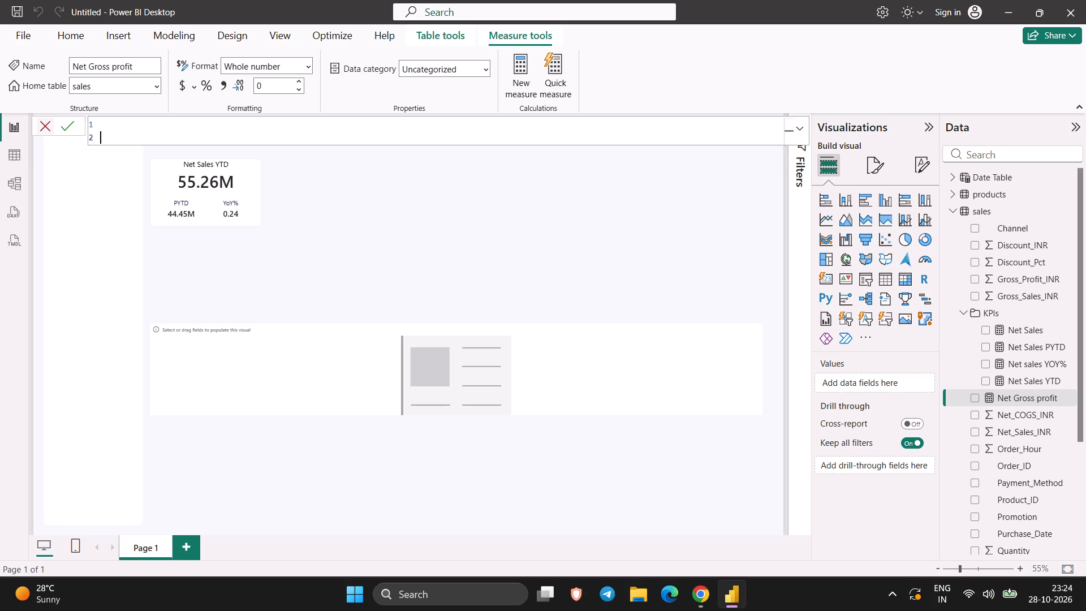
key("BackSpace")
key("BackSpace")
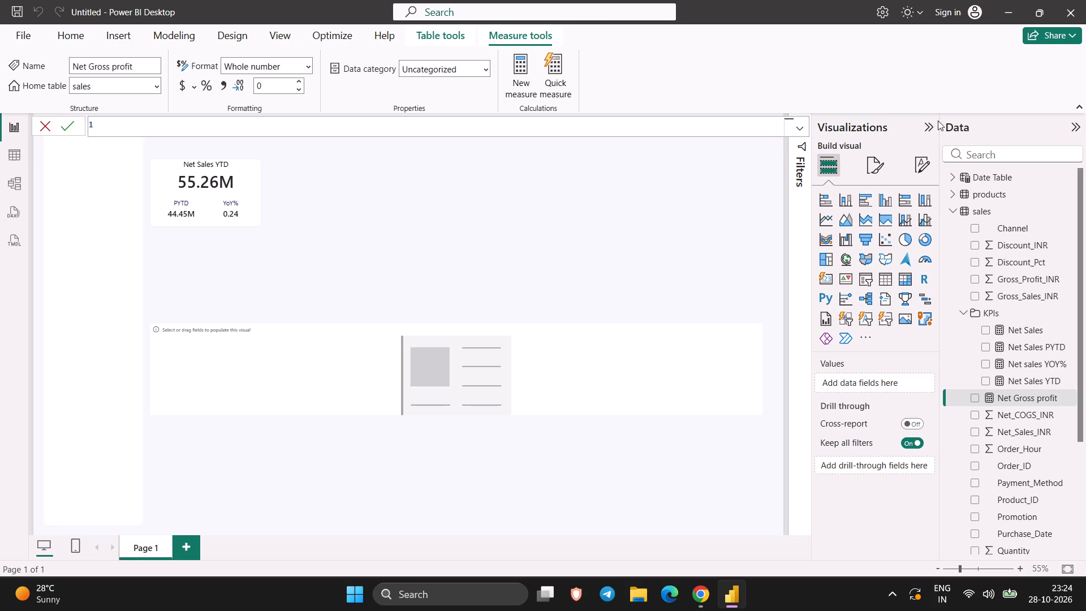
Delete the Net Gross profit measure from the model.
right_click(1065, 399)
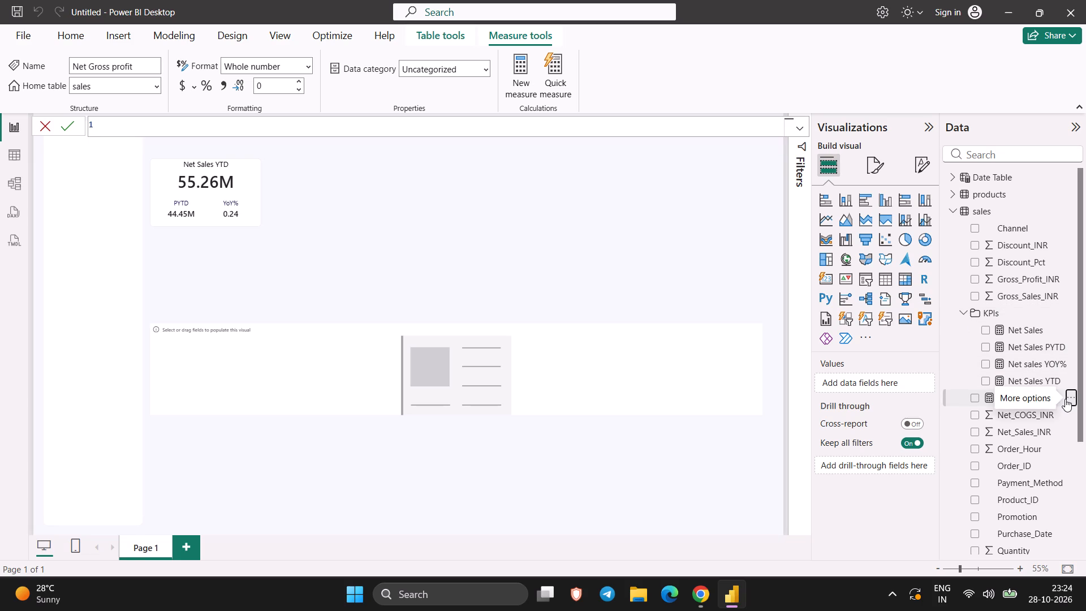
right_click(1065, 399)
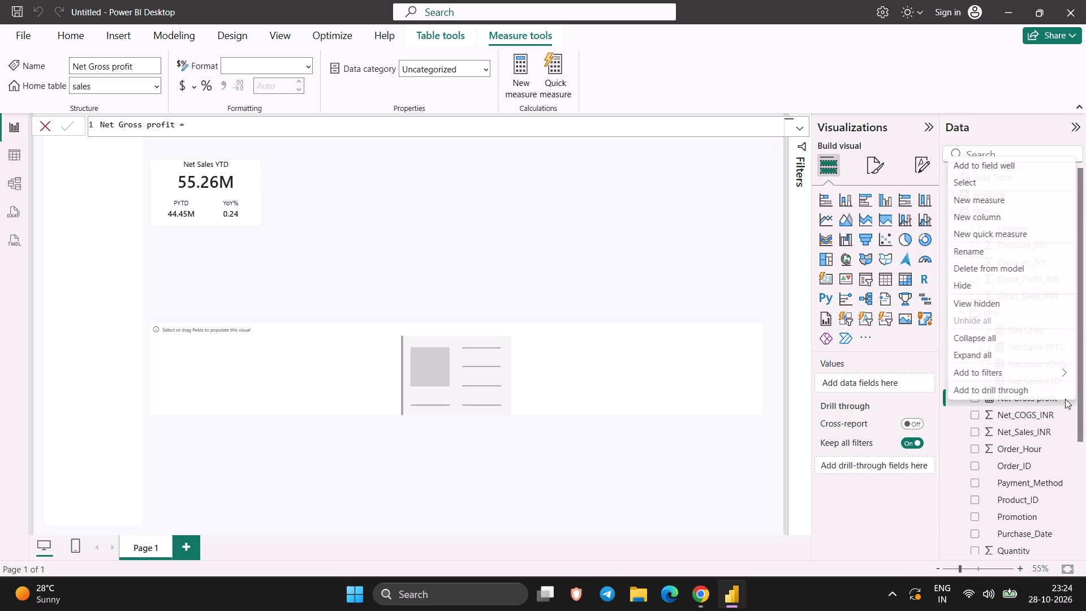
left_click(977, 264)
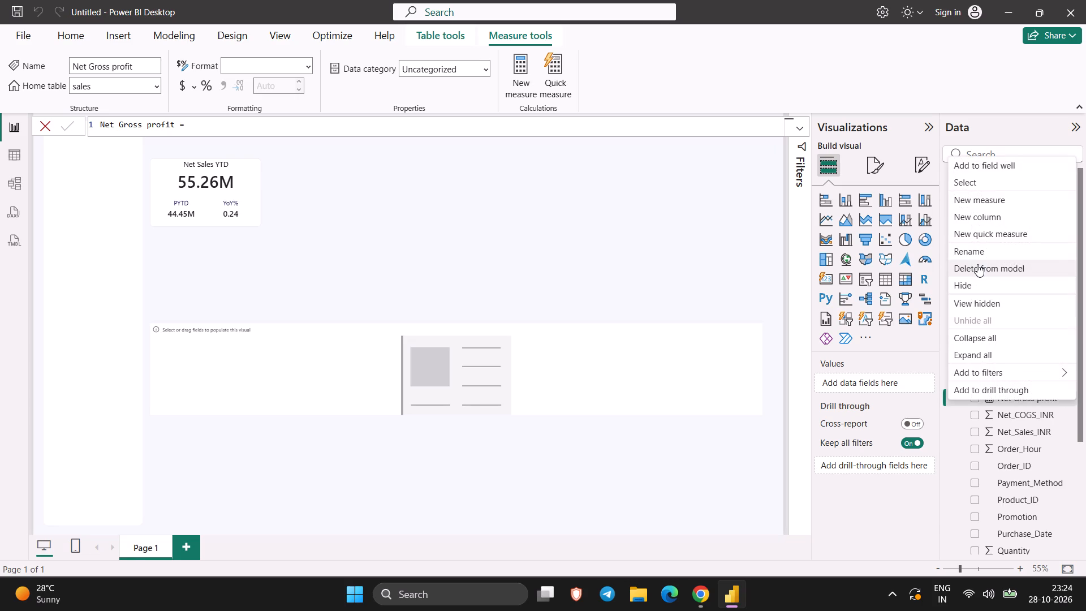
left_click(613, 332)
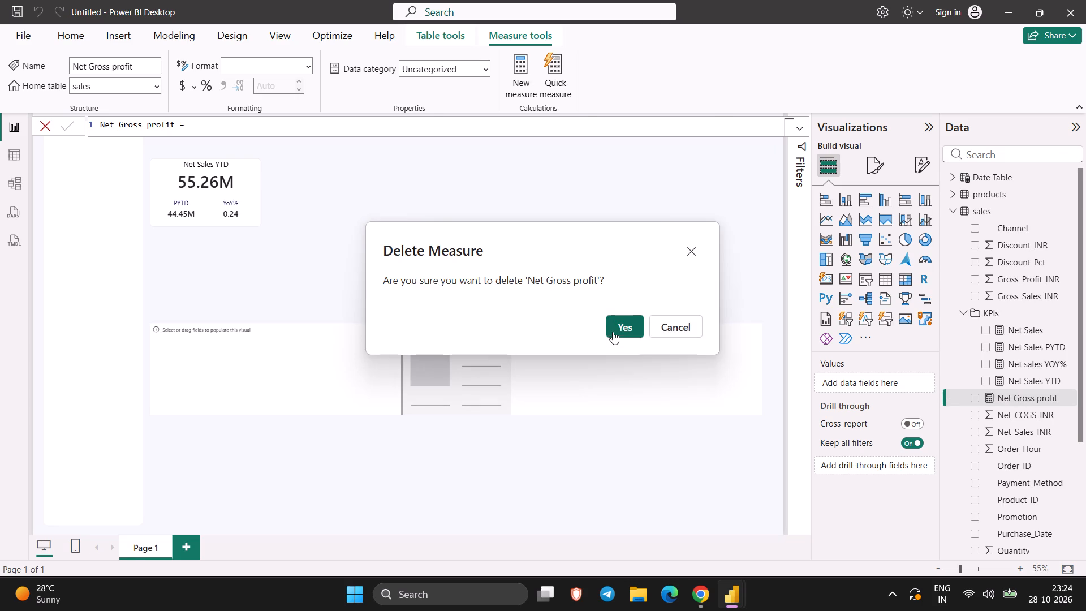
Start a new measure in the KPIs folder, entering Net Gross Profit = SUM( as the beginning of its formula.
right_click(978, 315)
left_click(886, 327)
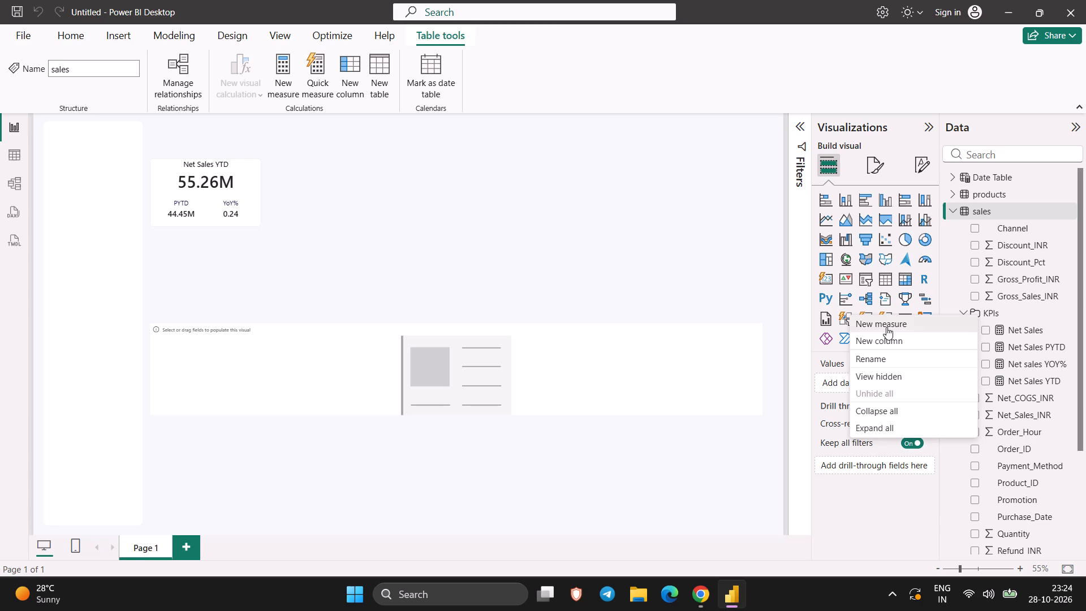
type("Ne")
type("t G")
type("ross")
key("space")
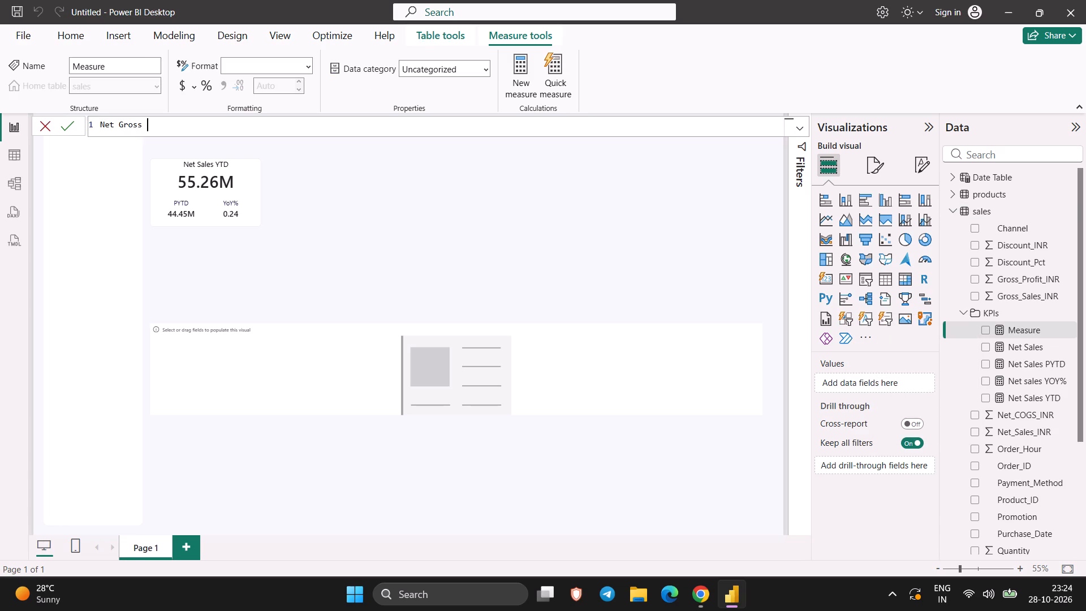
type("Prodit")
key("BackSpace")
key("BackSpace")
key("BackSpace")
type("fit")
key("space")
type("= suum")
key("BackSpace")
key("BackSpace")
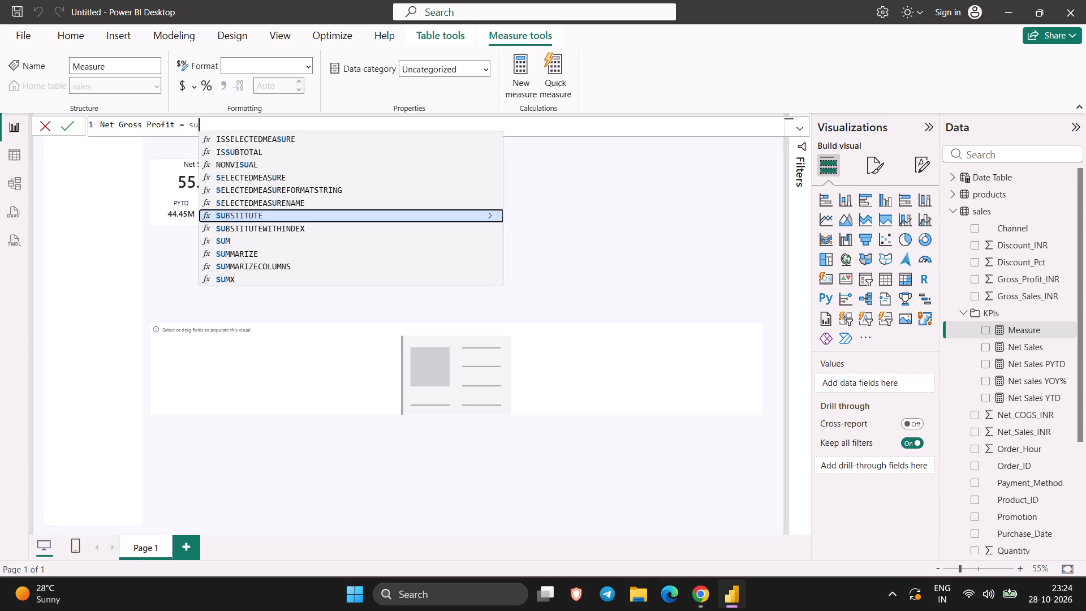
key("Down")
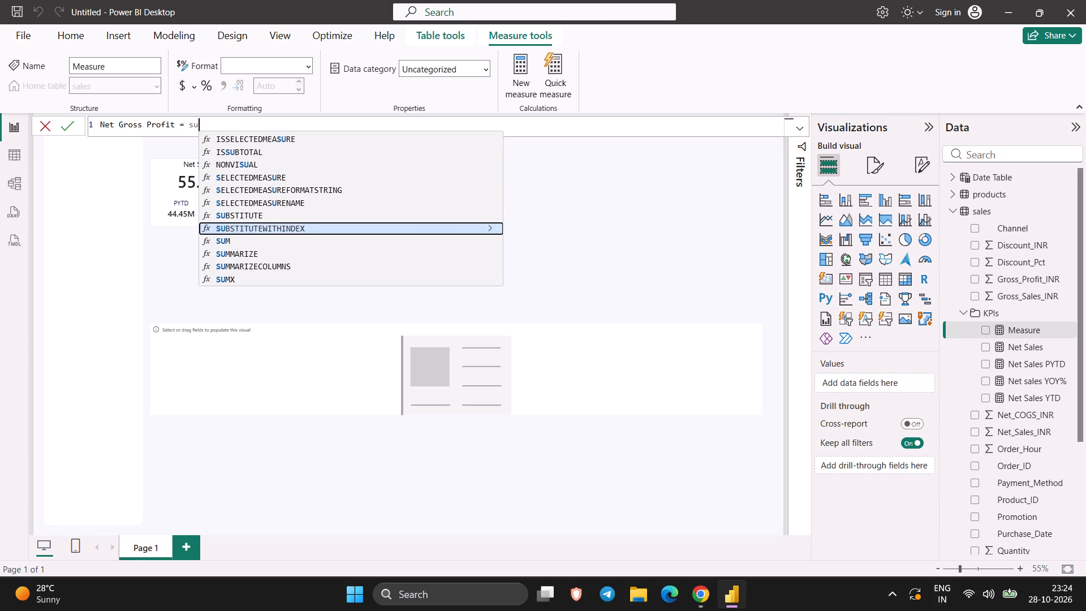
key("Down")
key("Return")
key("shift+parenleft")
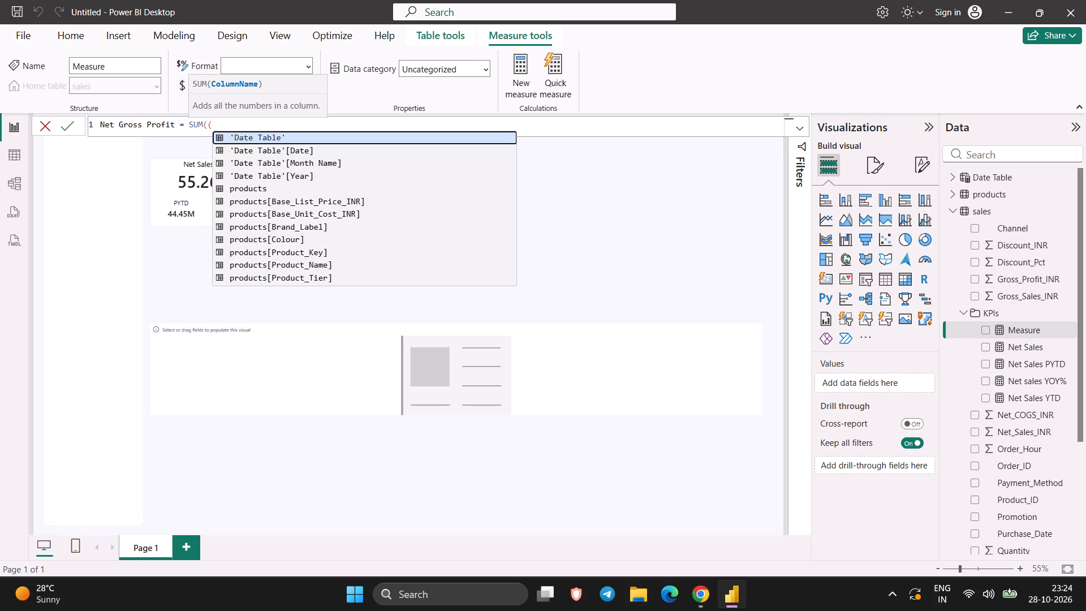
key("BackSpace")
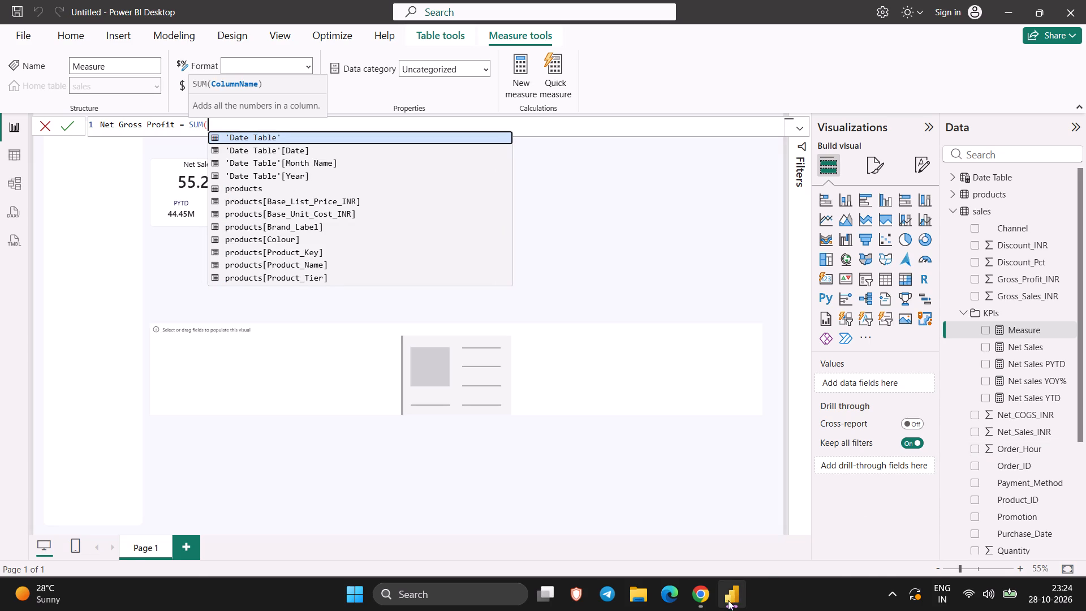
Switch to the tutorial video in Chrome and examine how the Net Gross Profit measure is written, around 1:34:05.
left_click(703, 601)
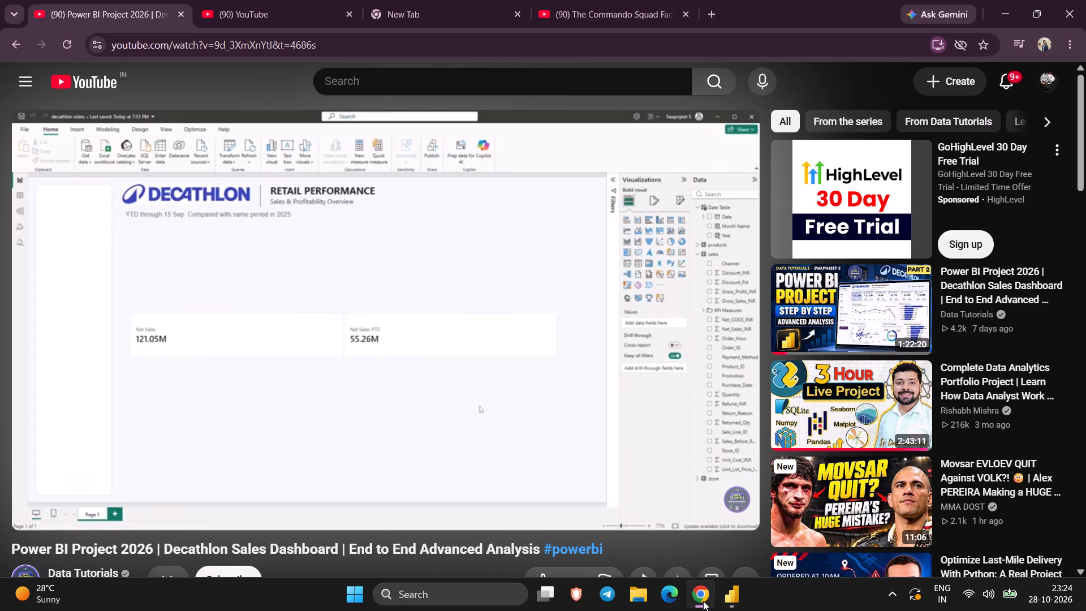
key("space")
key("Left")
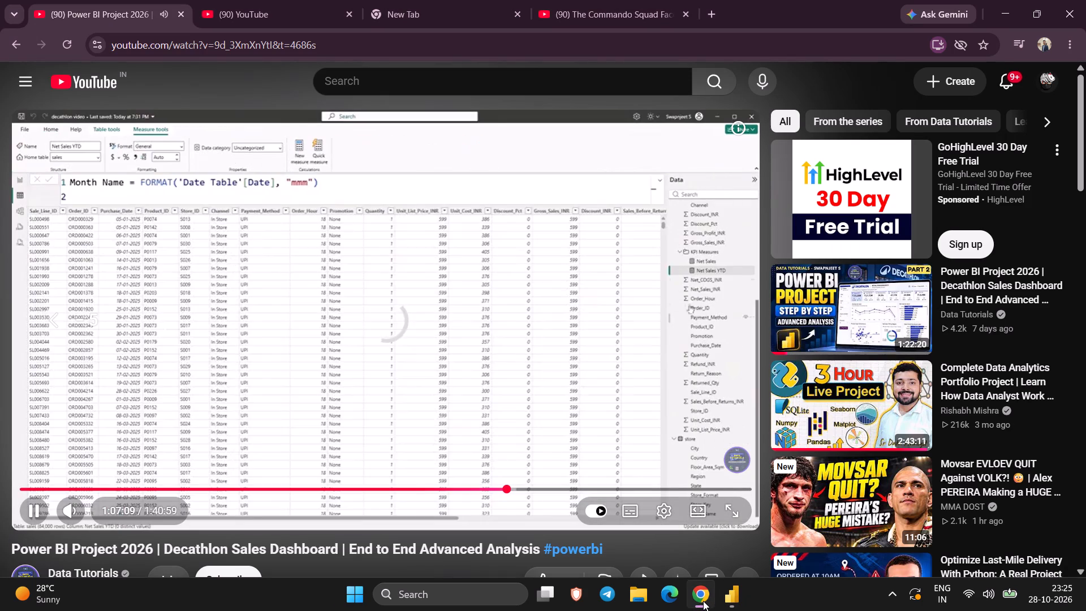
key("space")
key("space")
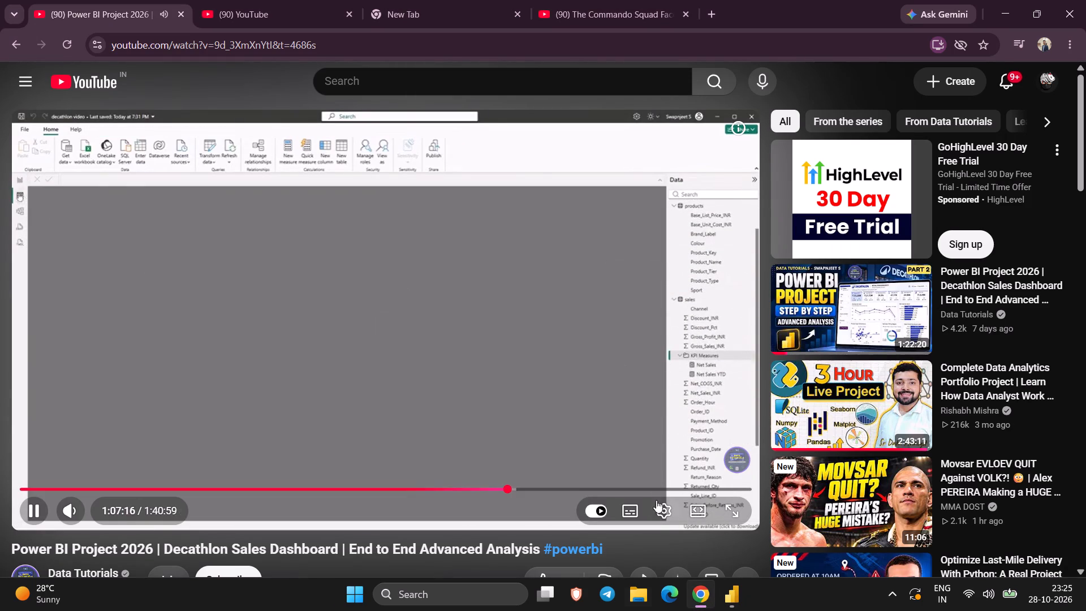
left_click(701, 484)
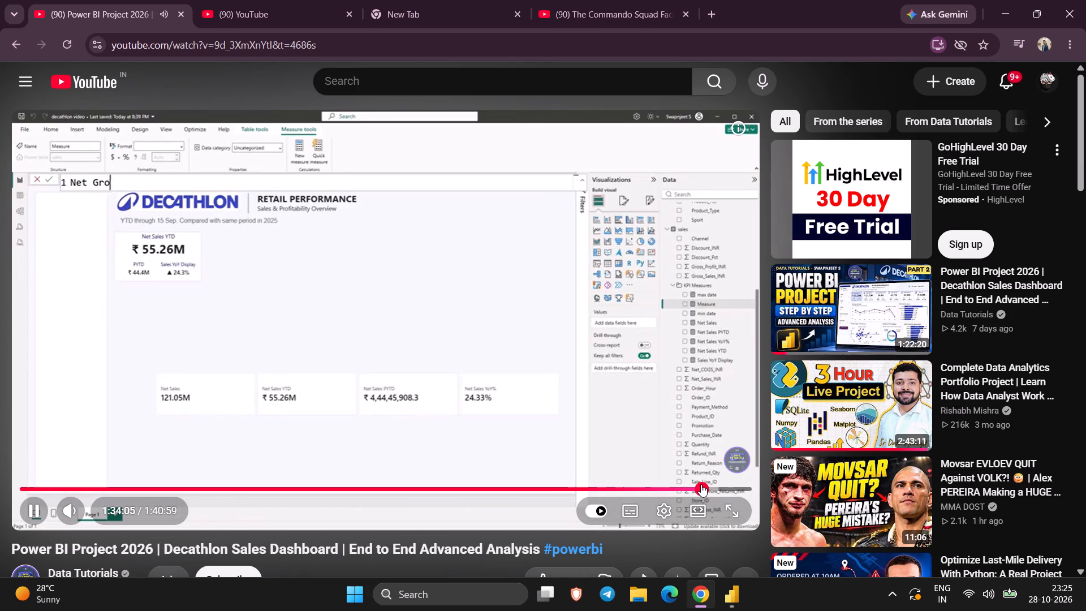
key("space")
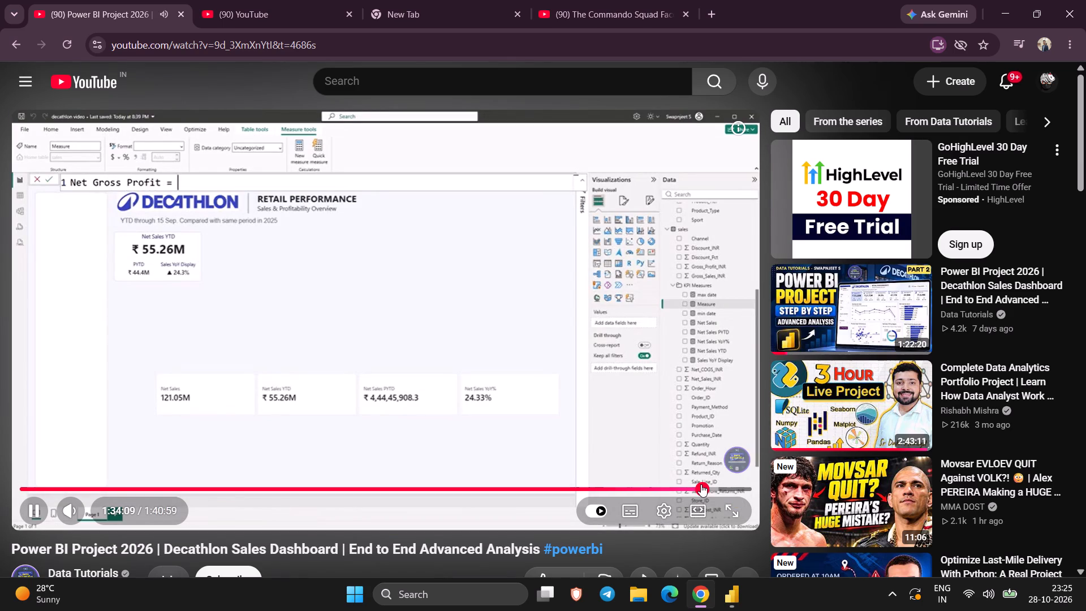
key("space")
key("space")
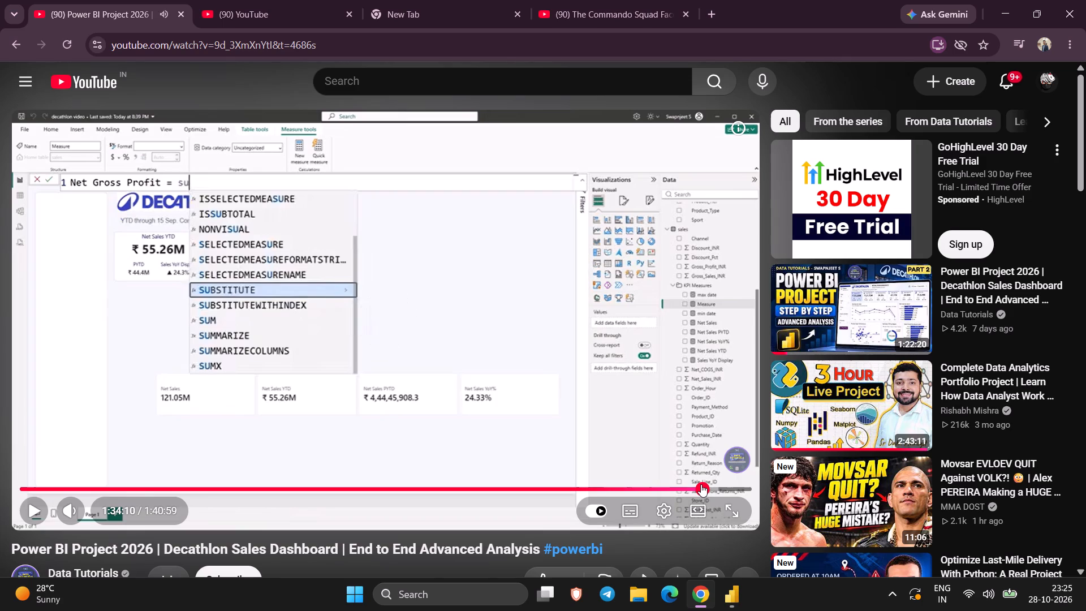
left_click(720, 604)
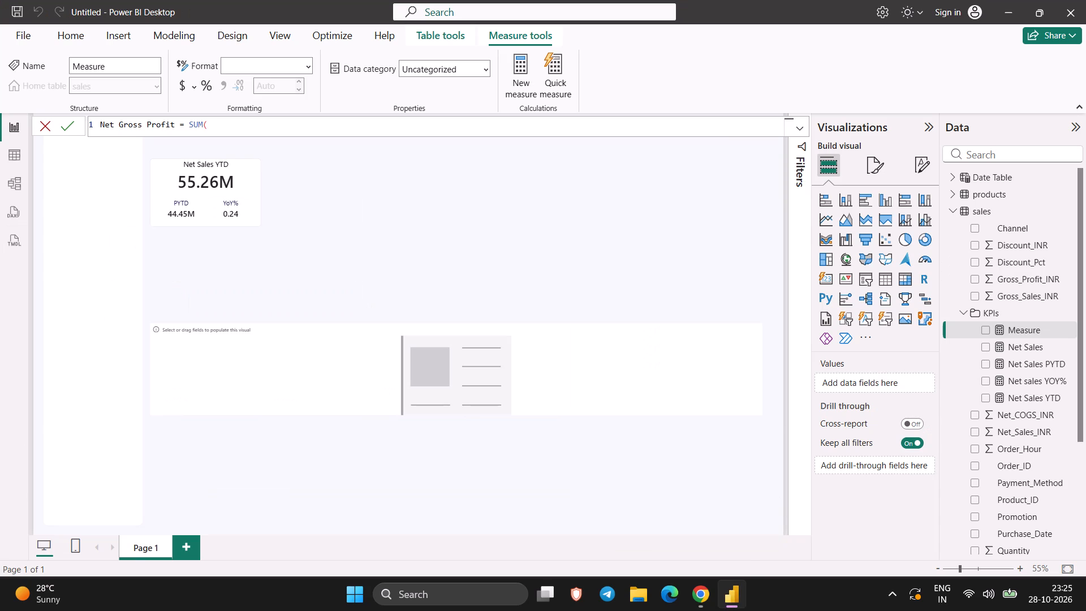
Leave the unfinished formula and add the Net Sales measure to the empty card visual.
left_click(675, 393)
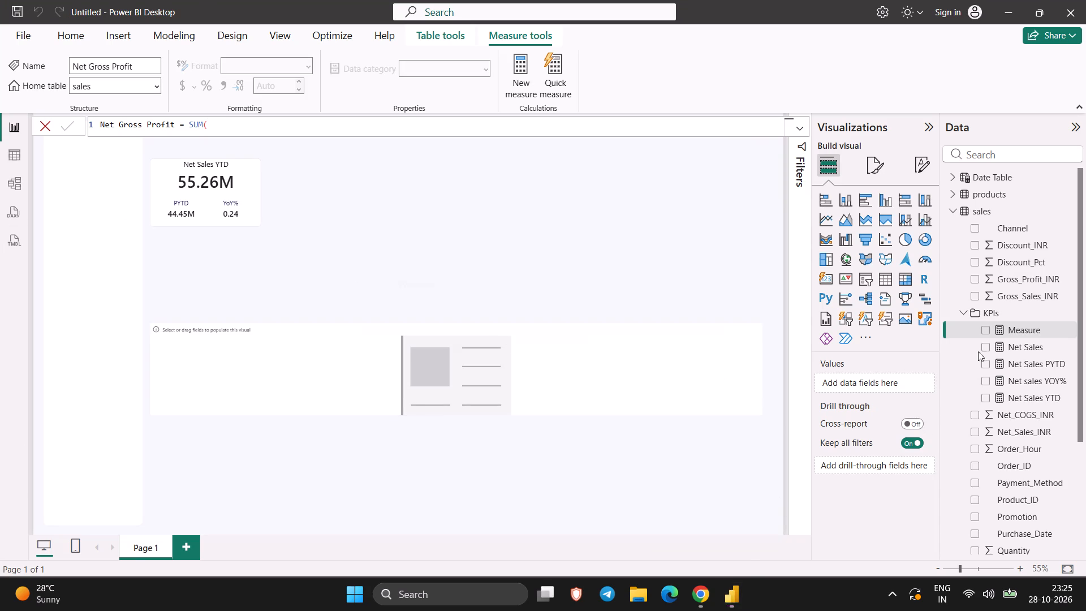
left_click(735, 380)
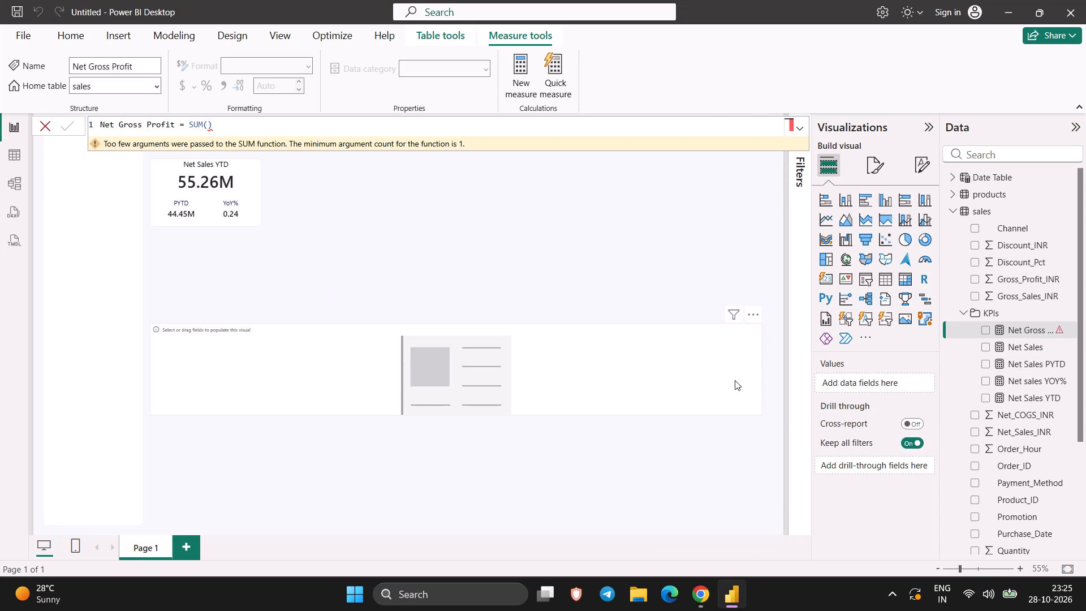
left_click(735, 380)
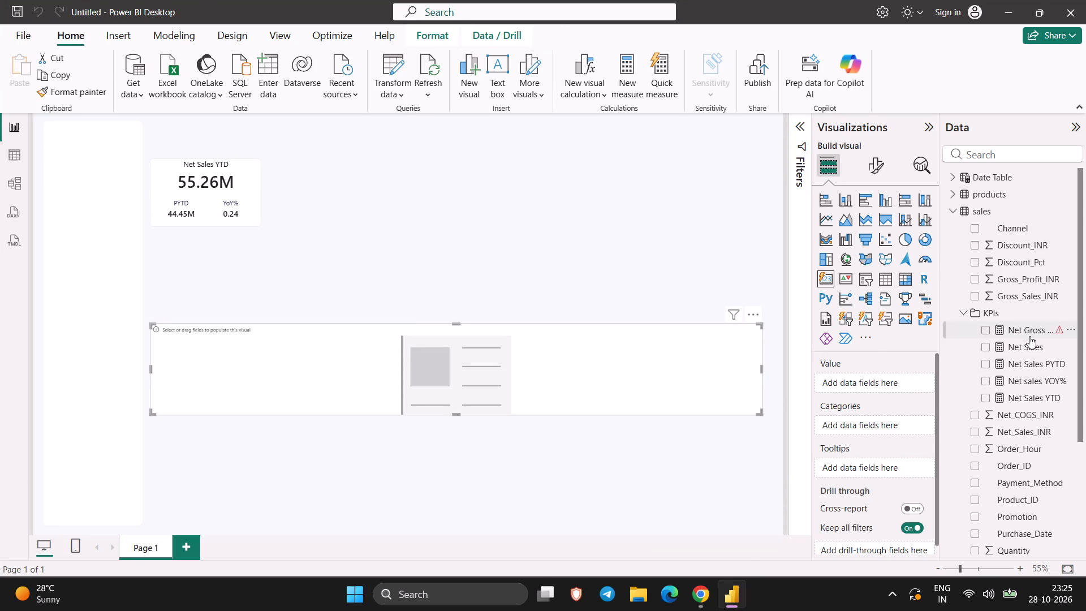
left_click(984, 345)
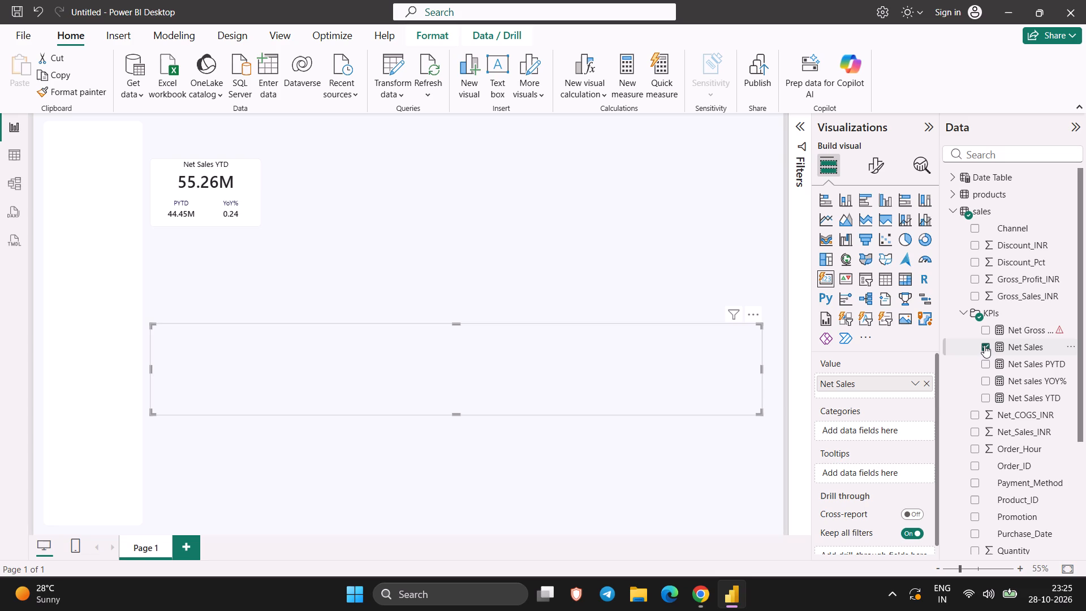
Check the formula in the Chrome tutorial and complete the measure as Net Gross Profit = SUM(sales[Gross_Profit_INR]).
left_click(711, 590)
key("space")
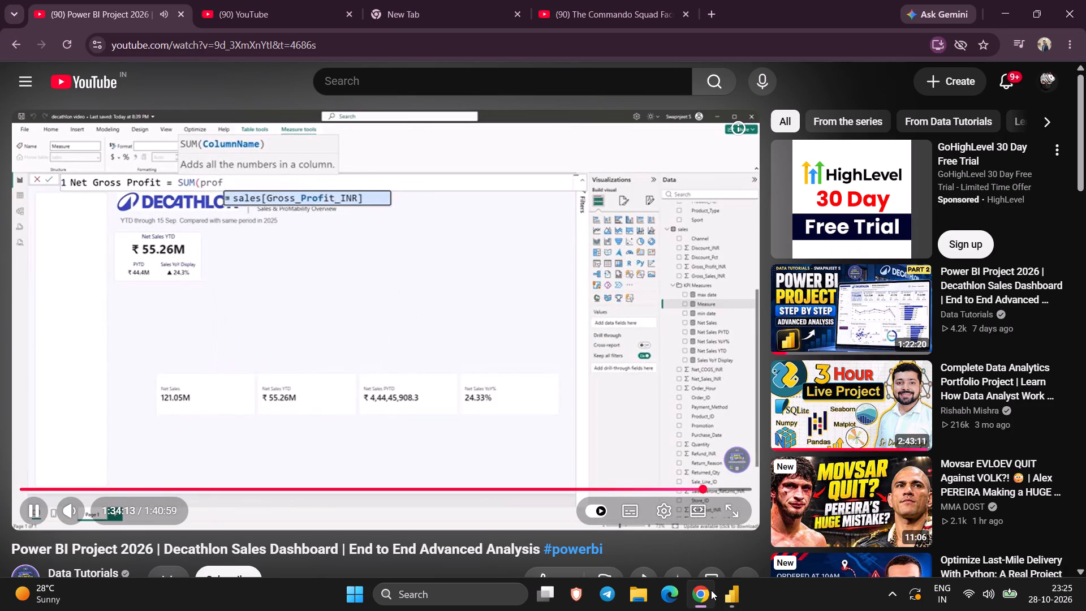
key("space")
left_click(724, 600)
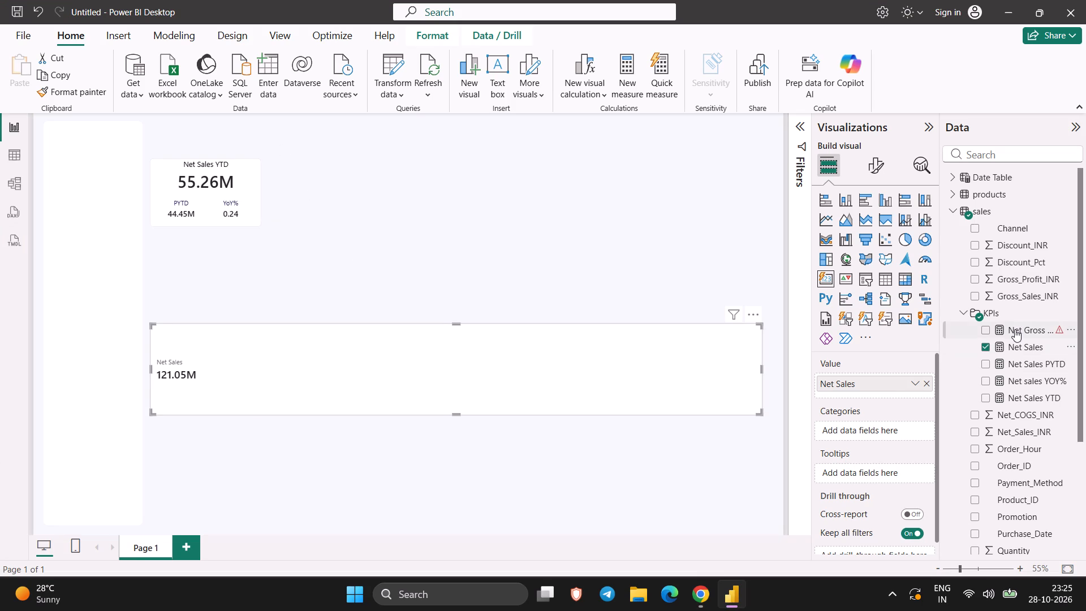
left_click(1015, 329)
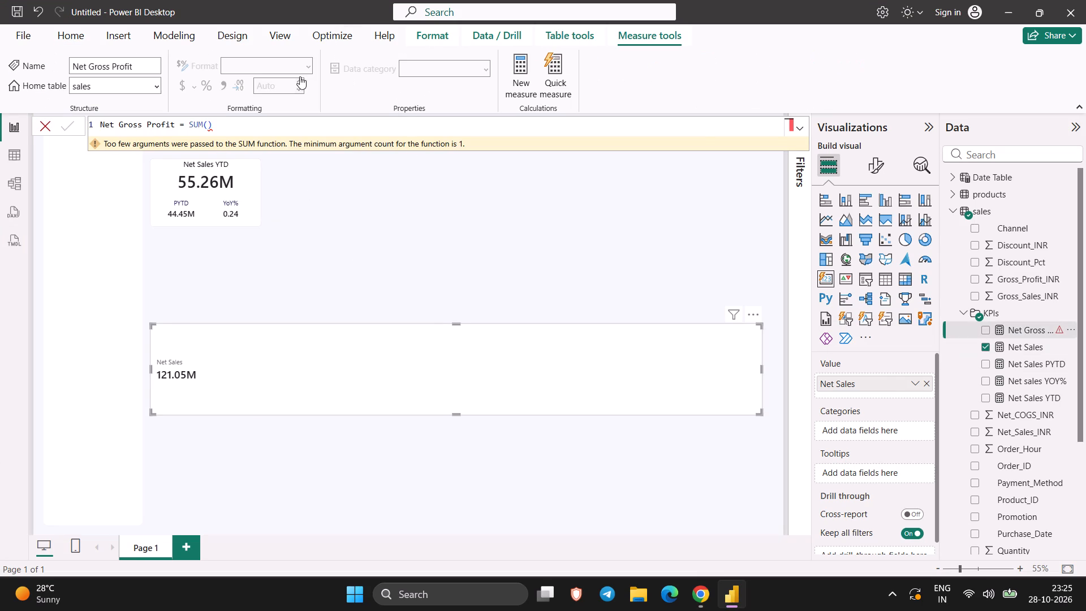
left_click(206, 124)
type("gr")
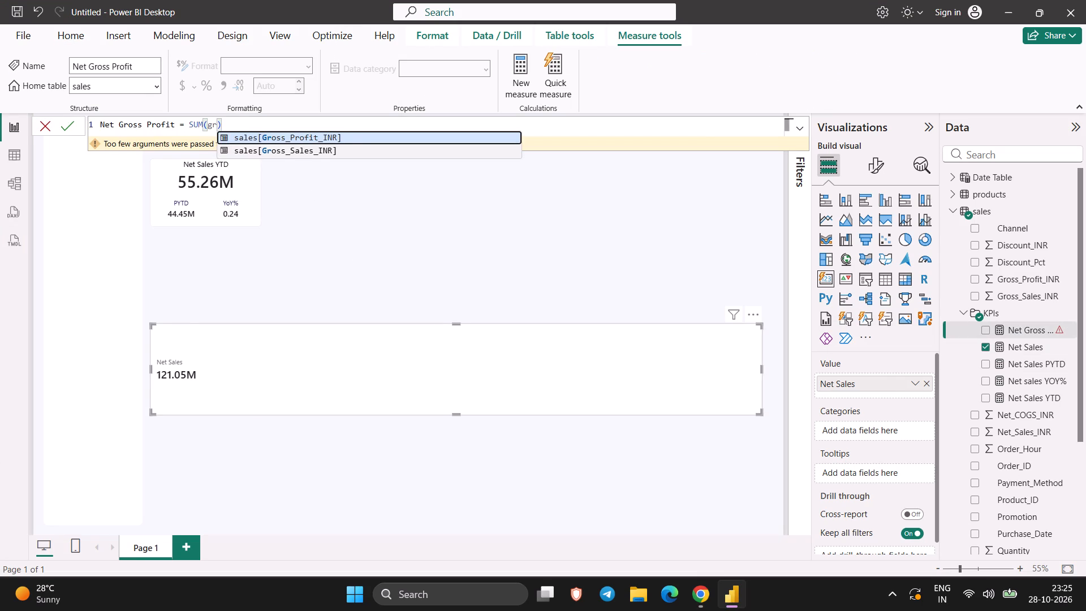
key("Return")
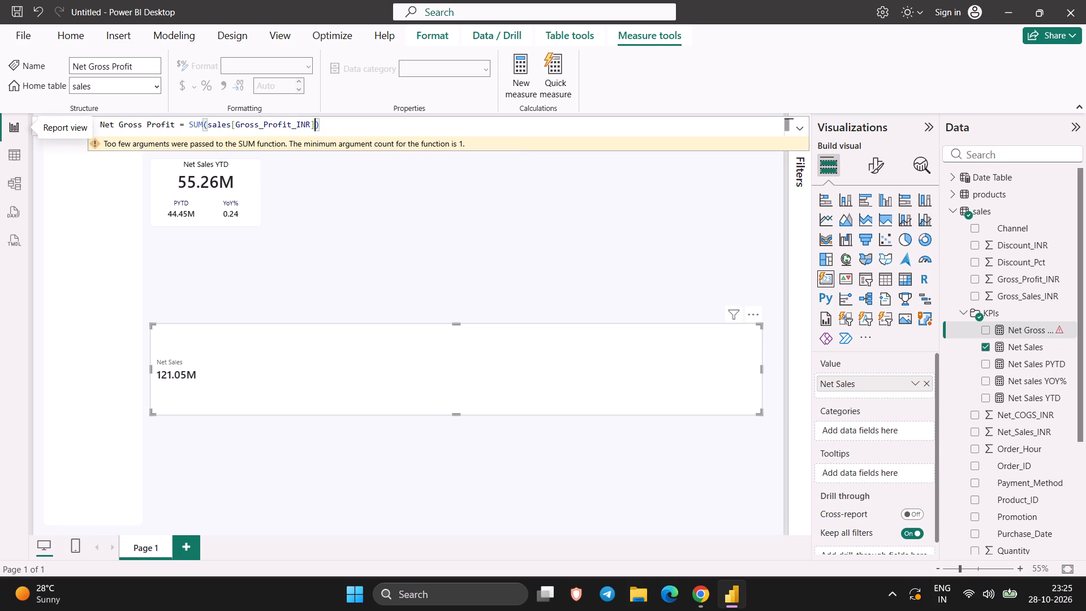
left_click(73, 123)
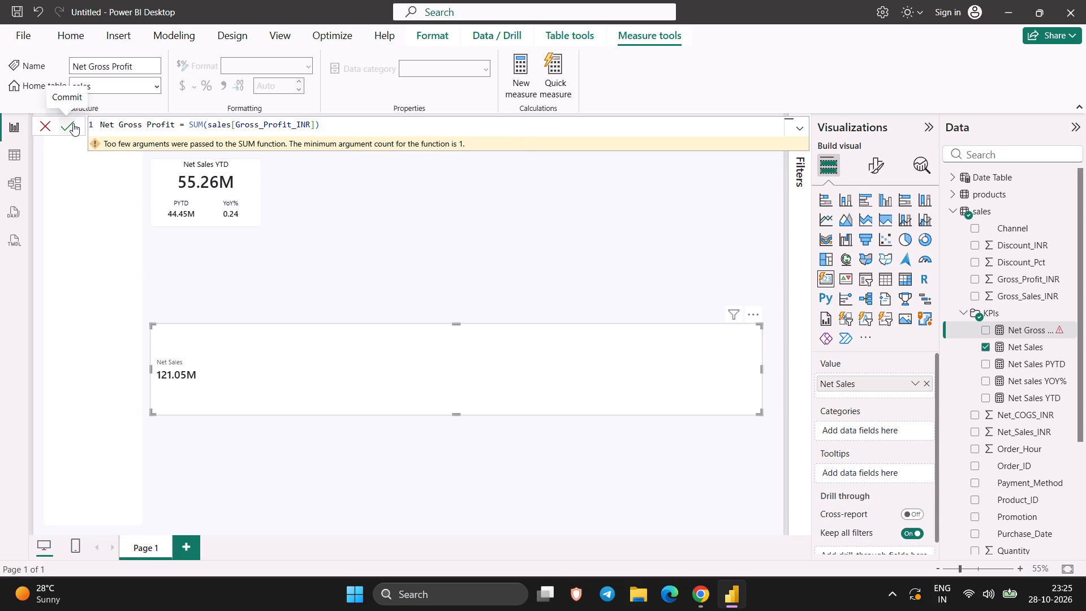
Add the Net Gross Profit measure to the card visual that holds Net Sales.
left_click(986, 328)
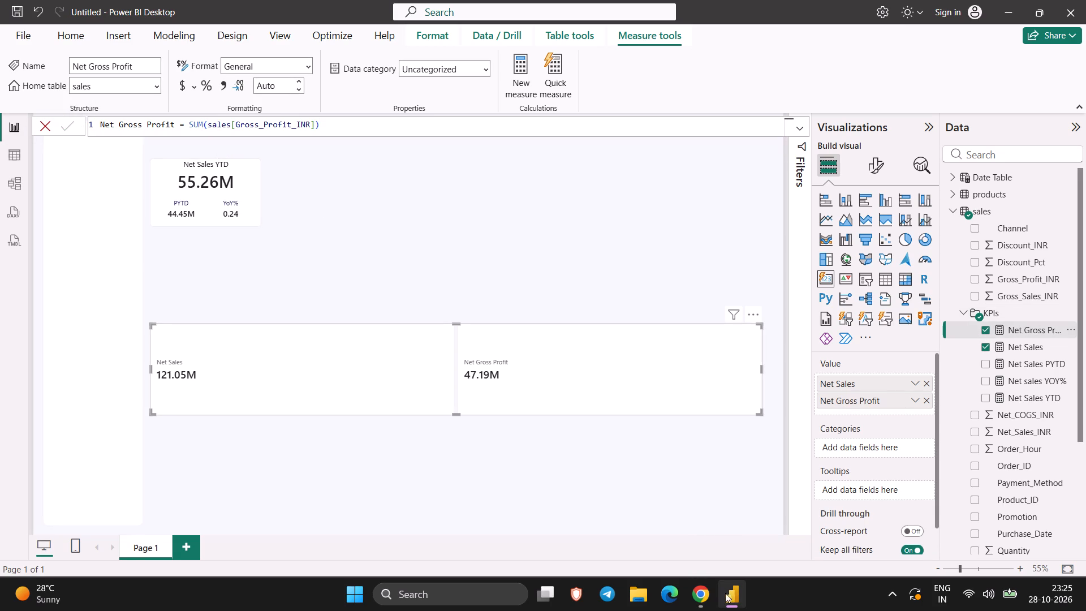
Resume the tutorial video in Chrome, and back in Power BI remove the Net Sales measure from the card, keeping Net Gross Profit.
left_click(702, 598)
key("space")
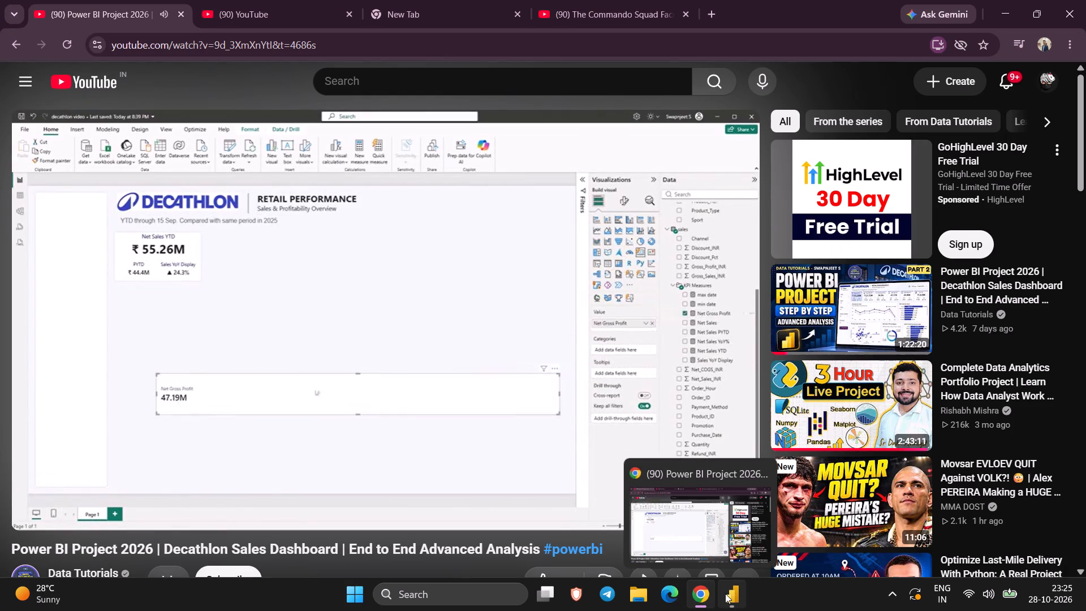
left_click(725, 593)
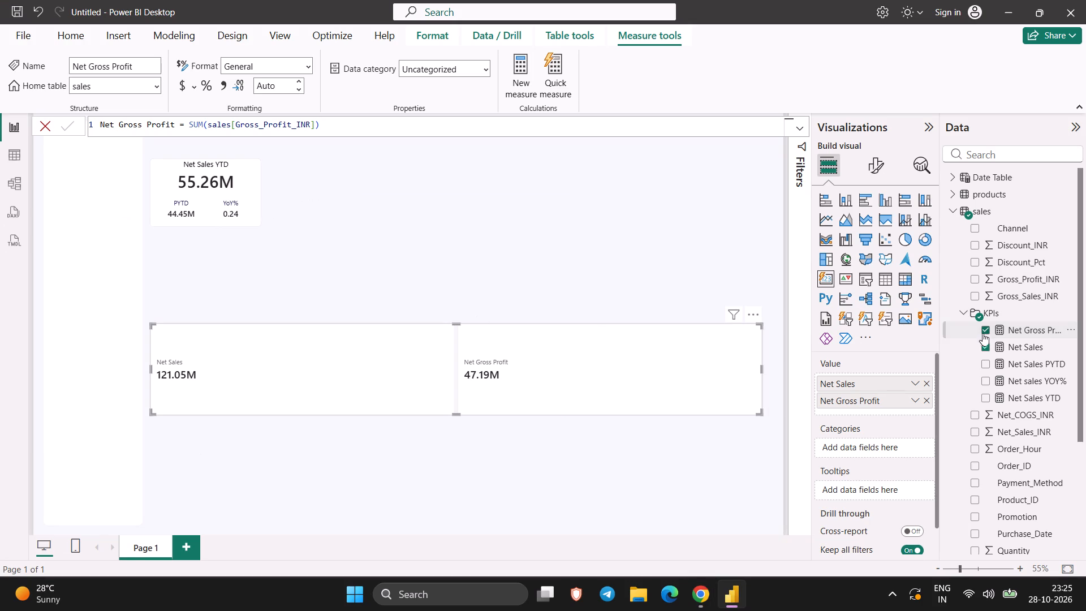
left_click(982, 342)
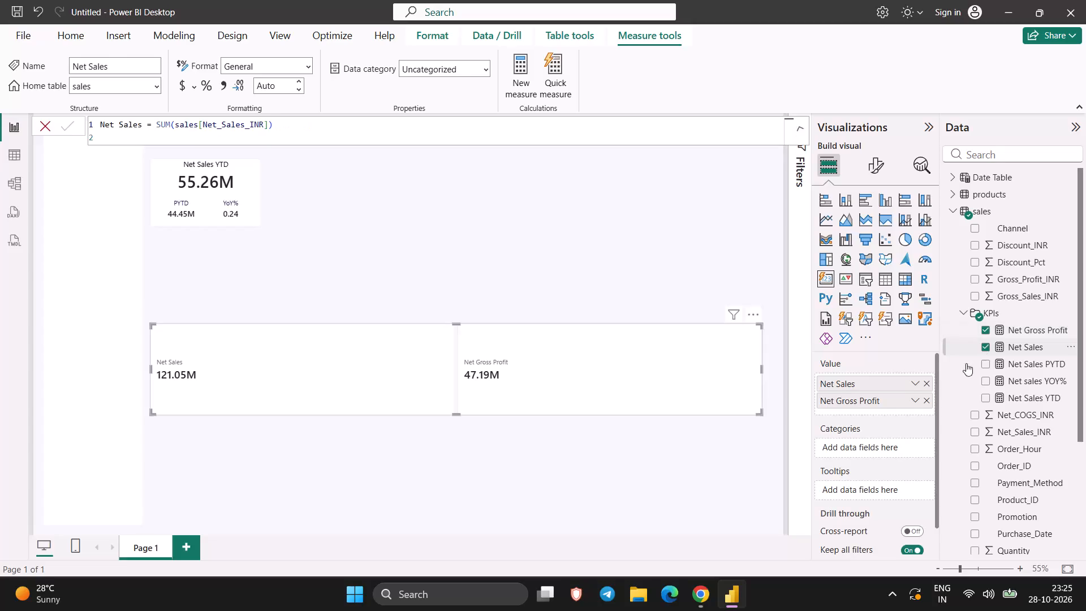
left_click(986, 346)
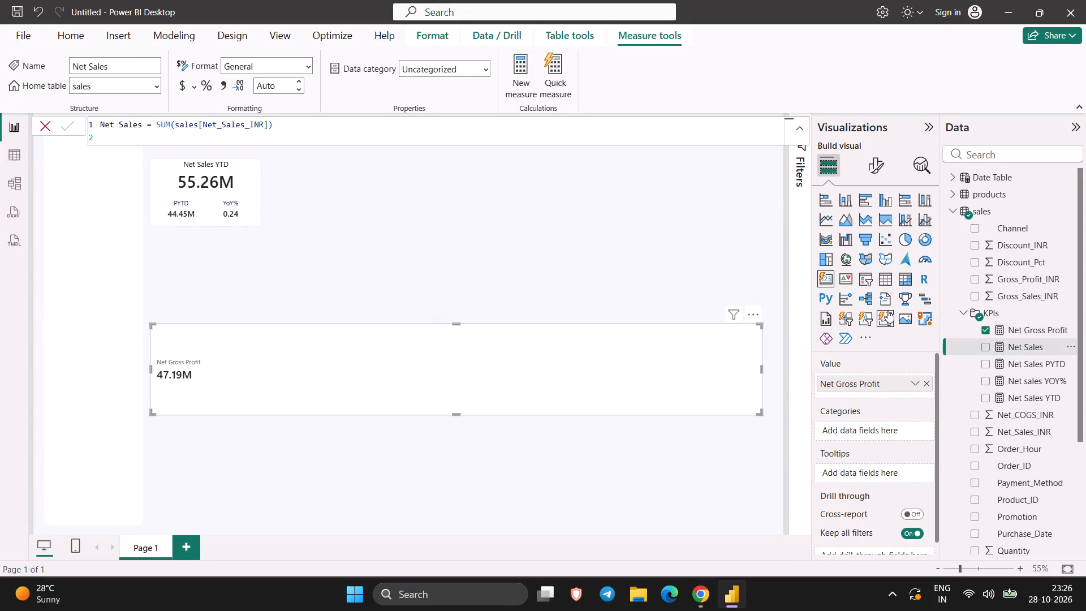
Open the Net Sales YTD measure in the KPIs folder and copy its whole formula.
right_click(971, 328)
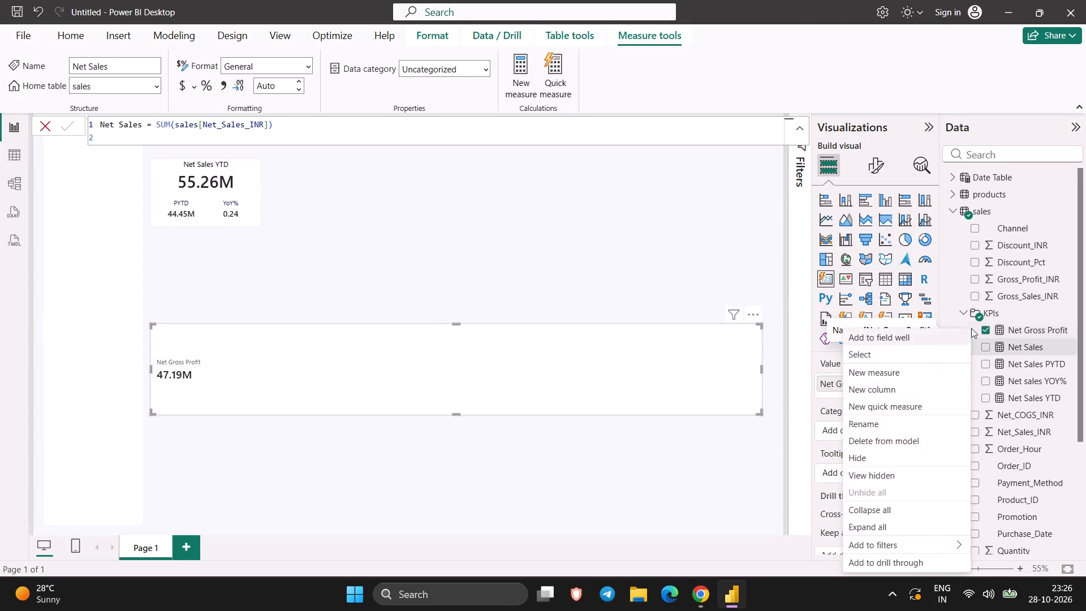
left_click(1032, 395)
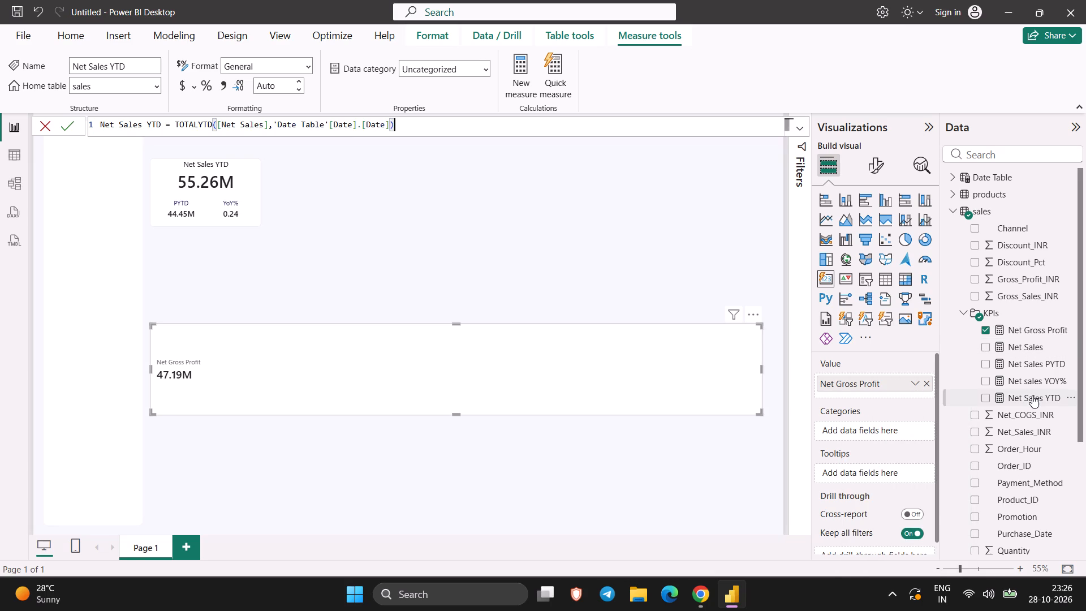
left_click(1032, 395)
left_click_drag(407, 124, 97, 123)
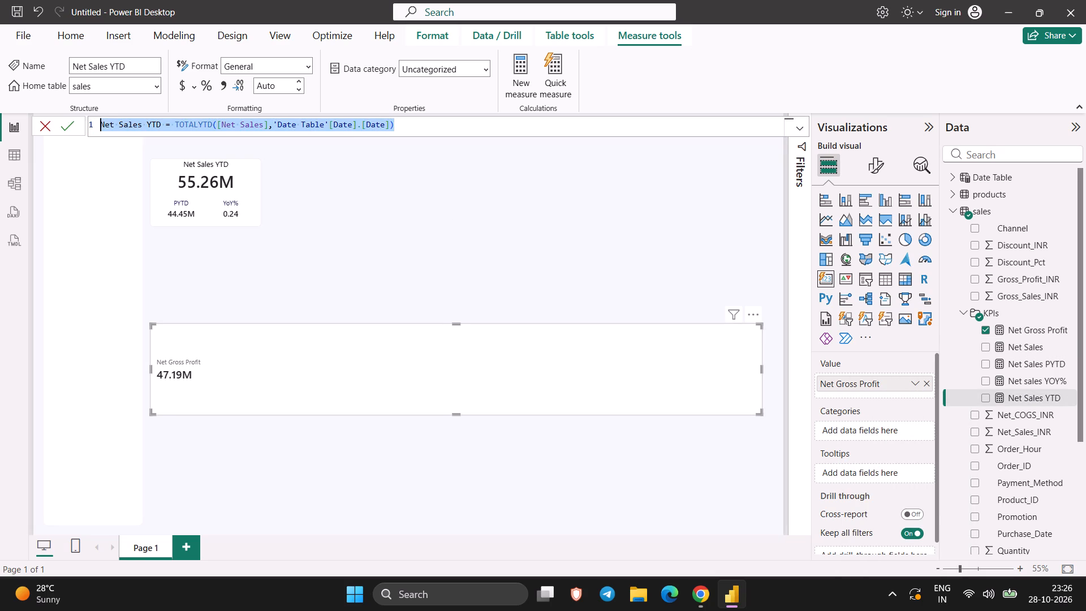
left_click_drag(97, 123, 97, 123)
key("ctrl+c")
Check the YTD formula in the Chrome tutorial and change the measure to Net Sales YTD = TOTALYTD([Net Sales],'Date Table'[Date]).
left_click(693, 601)
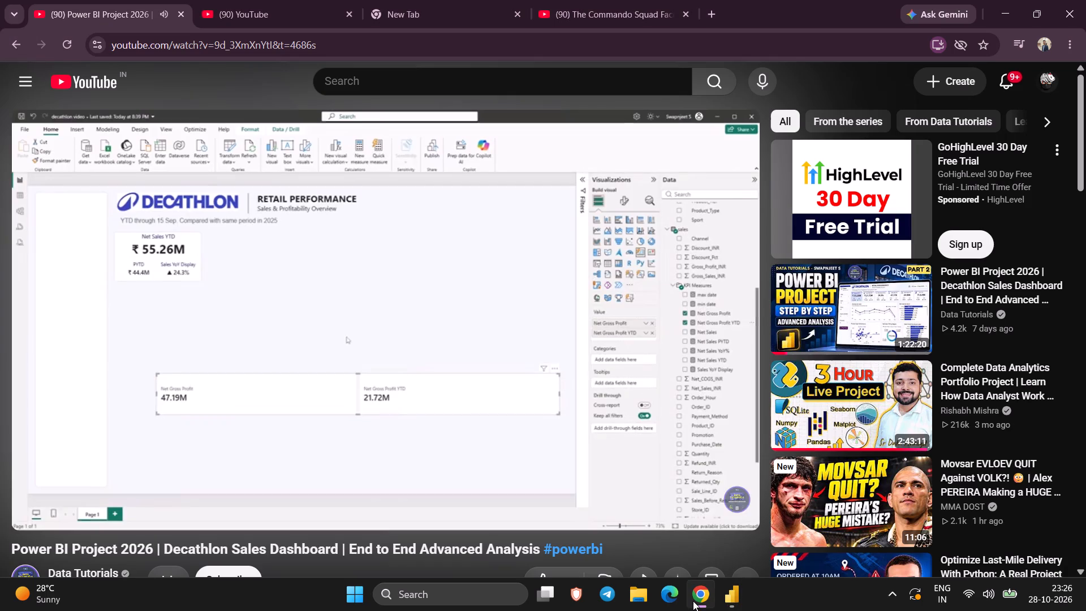
key("space")
key("Left")
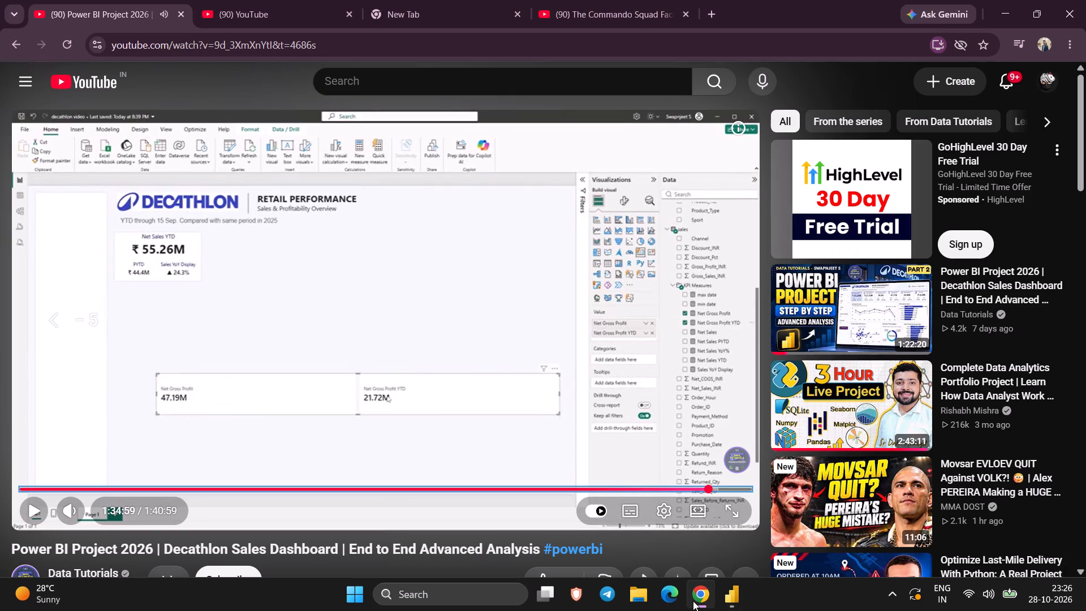
key("Left")
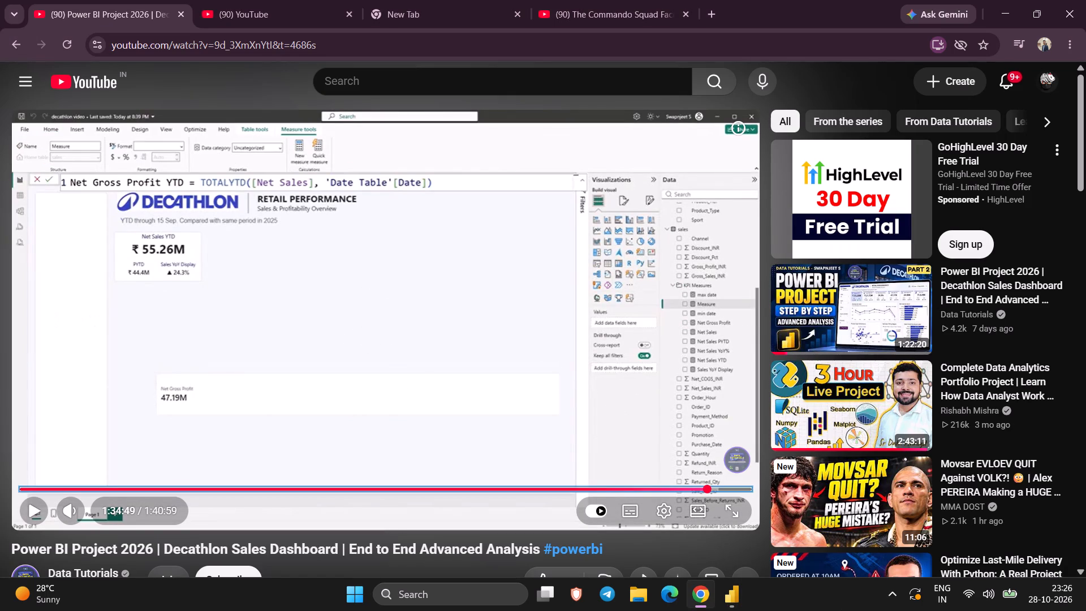
left_click(741, 582)
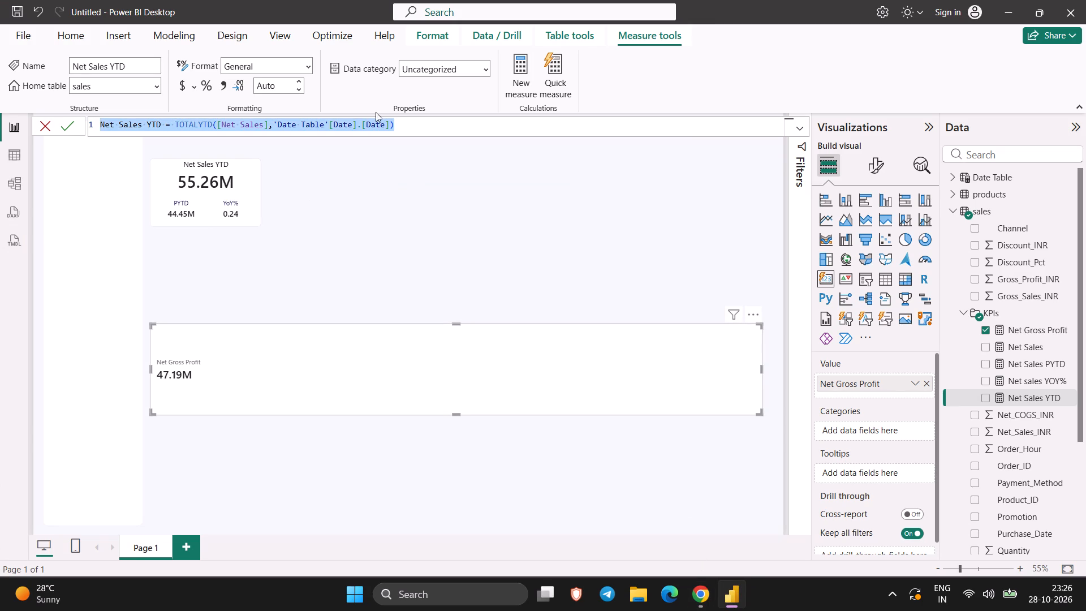
left_click(389, 123)
key("BackSpace")
key("BackSpace")
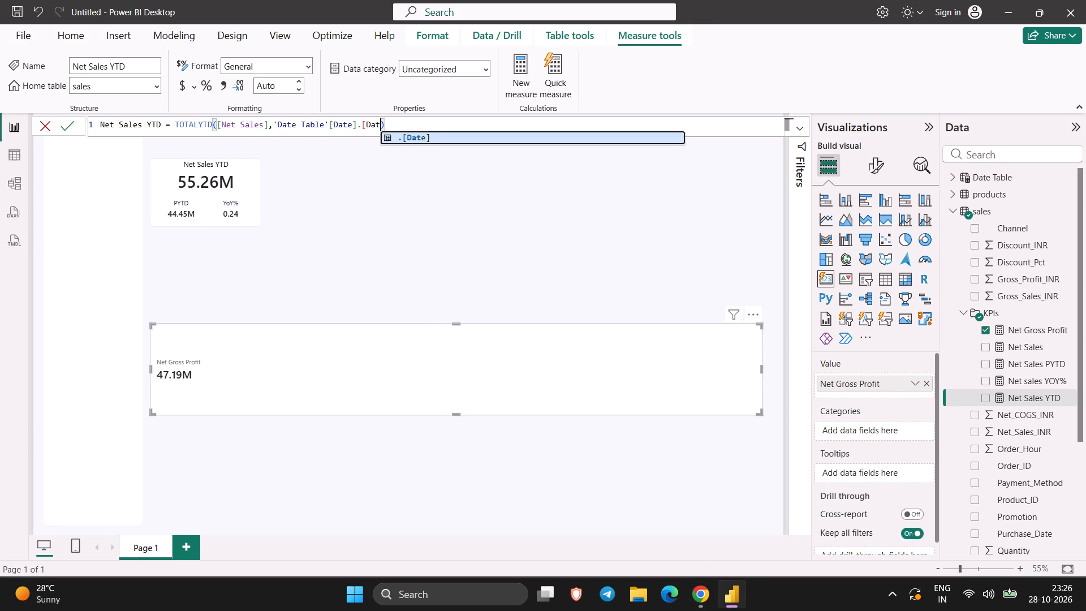
key("BackSpace")
key("BackSpace")
key("BackSpace")
key("BackSpace")
key("BackSpace")
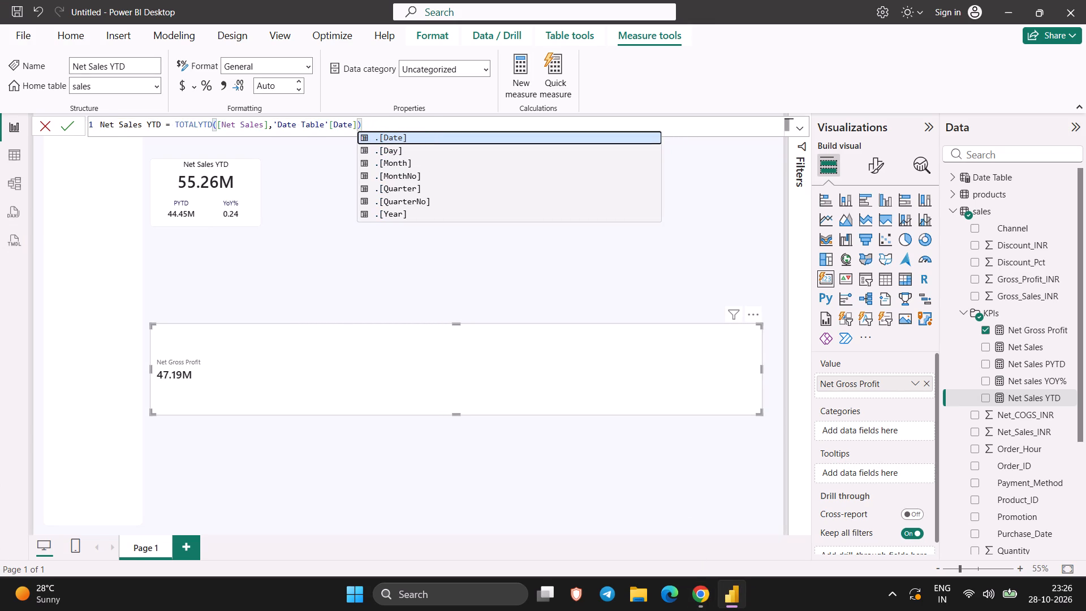
left_click(300, 124)
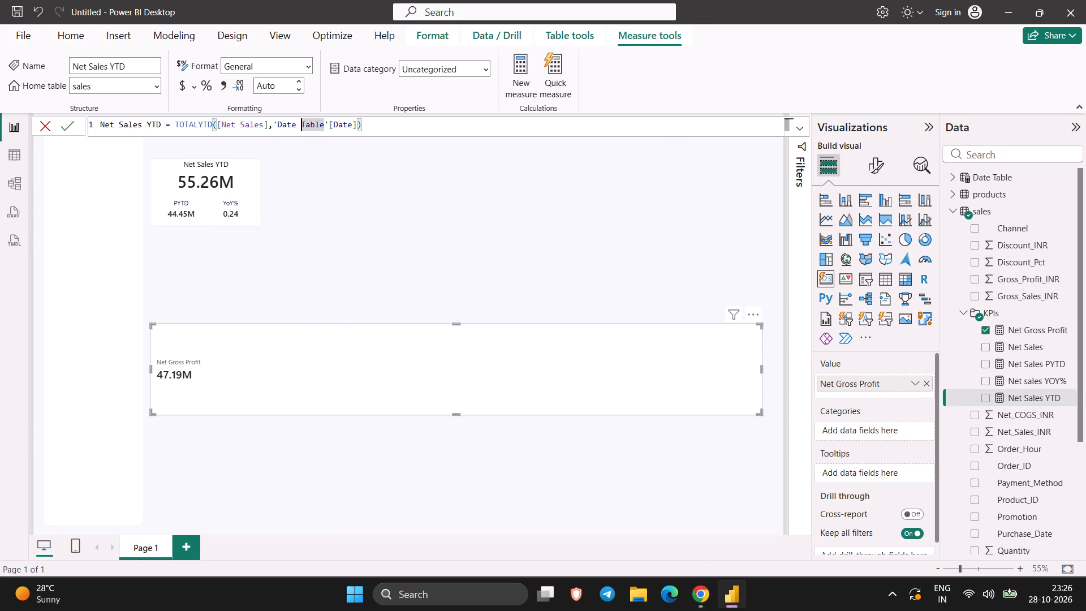
left_click(354, 127)
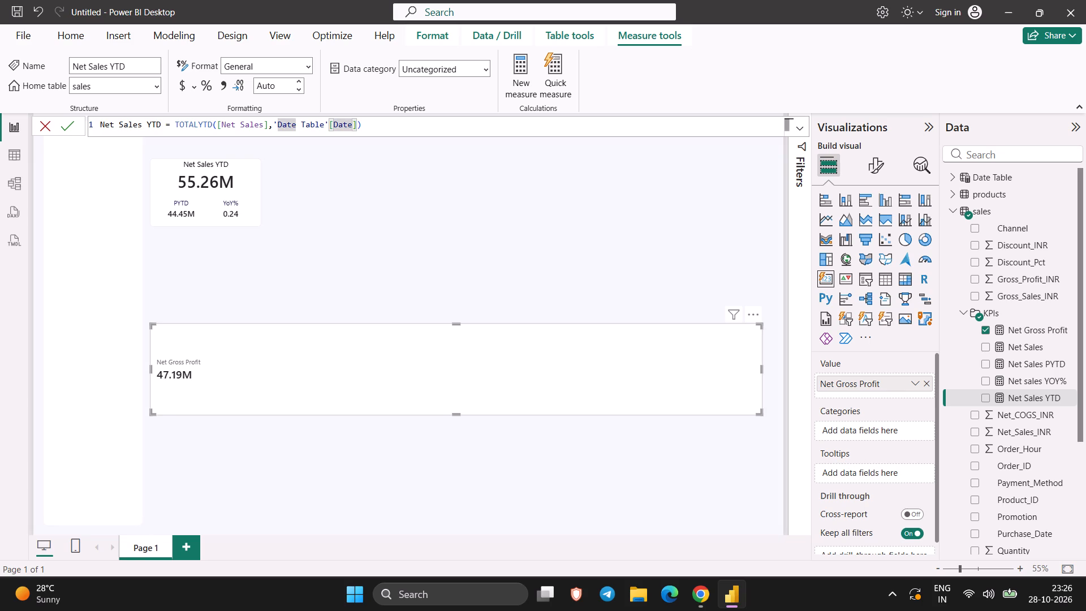
key("Right")
key("BackSpace")
key("BackSpace")
key("BackSpace")
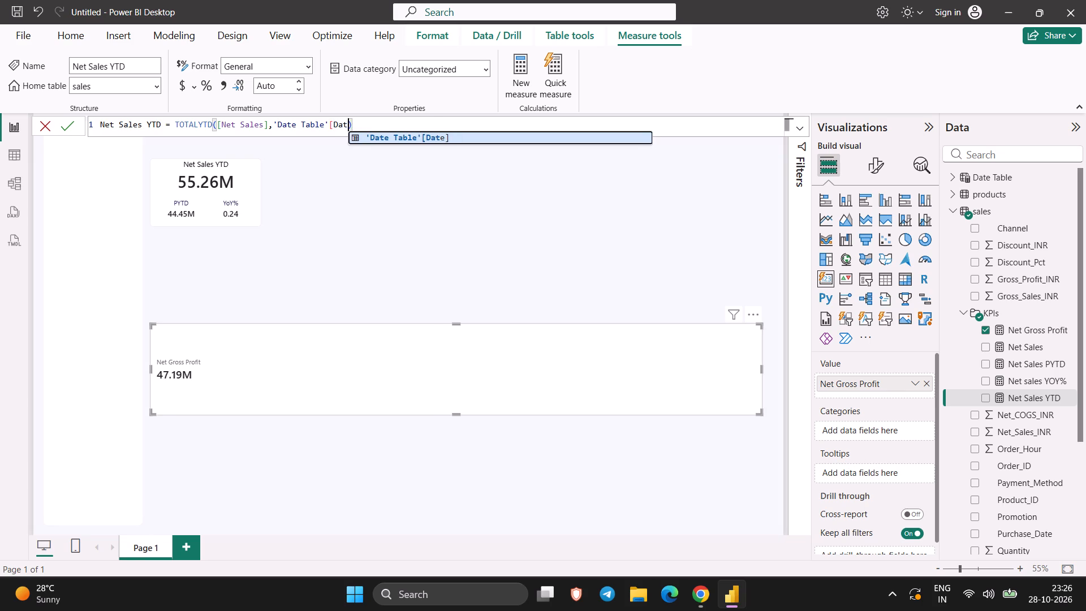
key("Return")
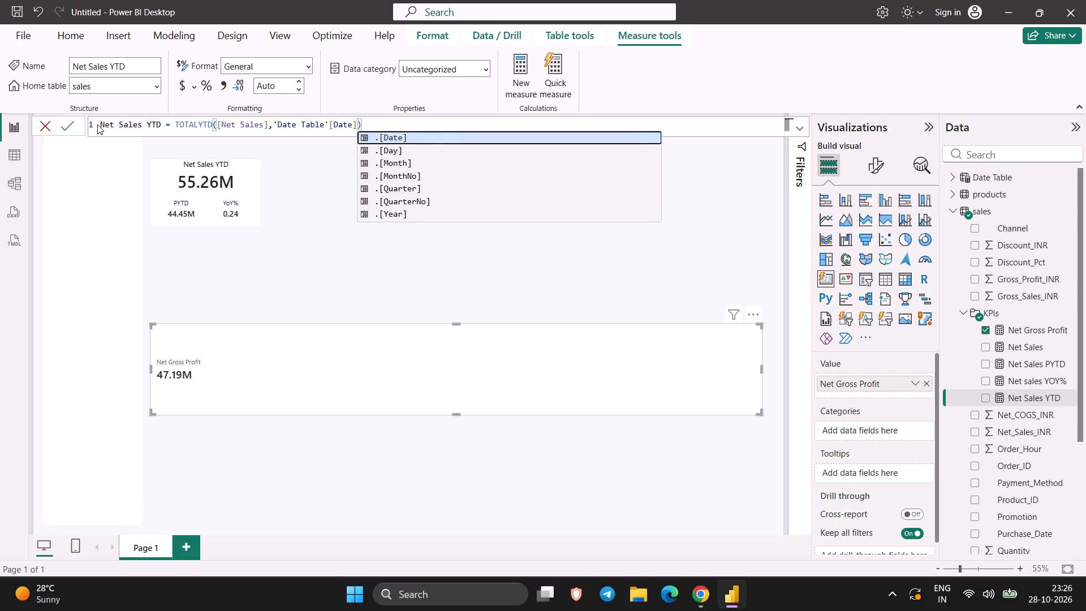
left_click(67, 124)
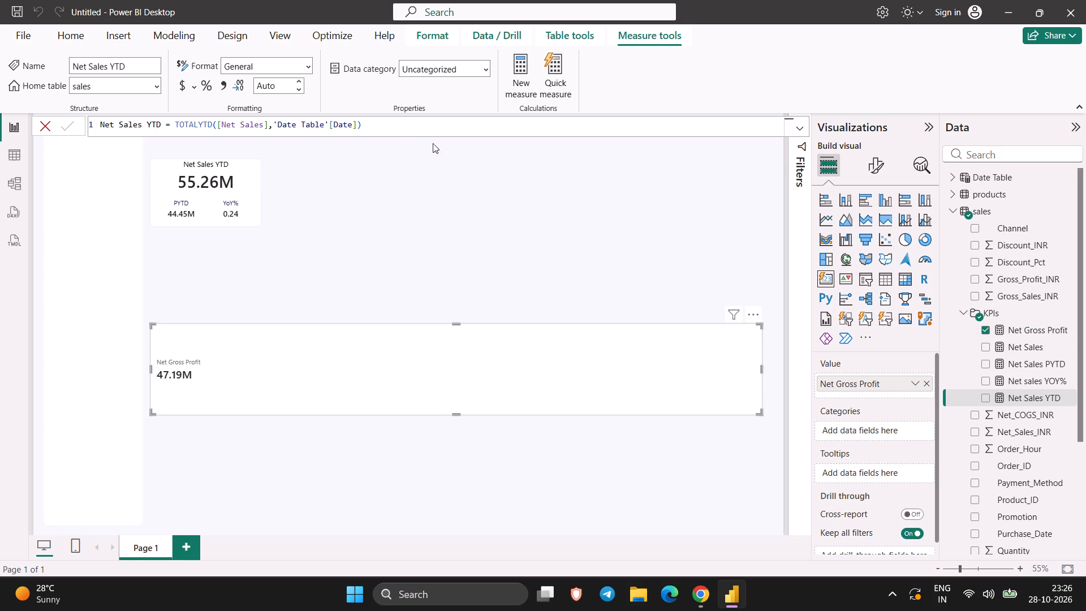
Copy the corrected Net Sales YTD formula and paste it into a new measure in the KPIs folder.
left_click(430, 123)
left_click_drag(365, 123, 139, 111)
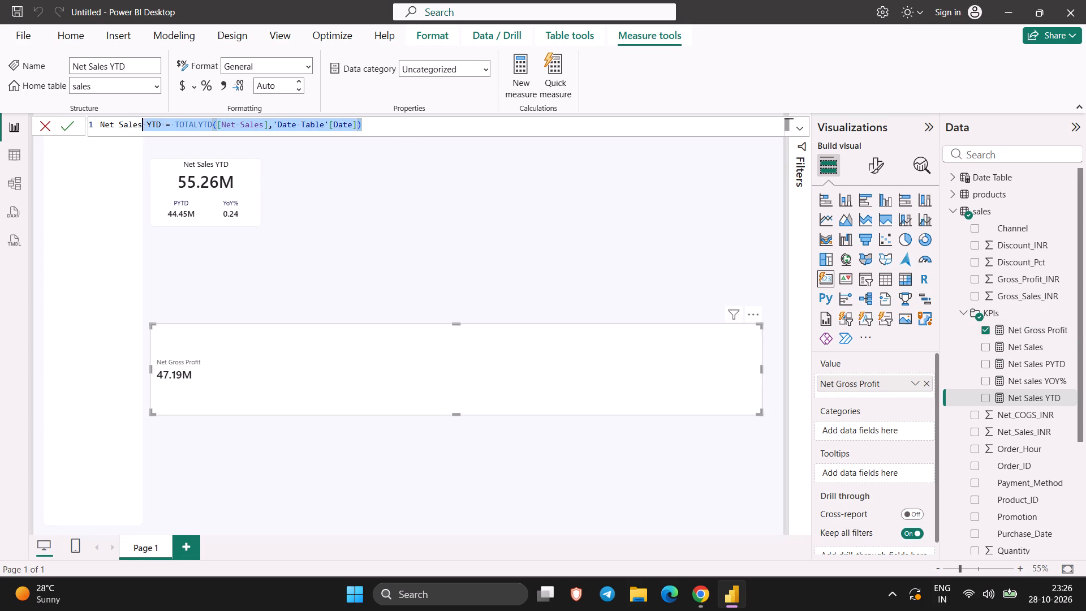
left_click_drag(139, 111, 77, 110)
key("ctrl+c")
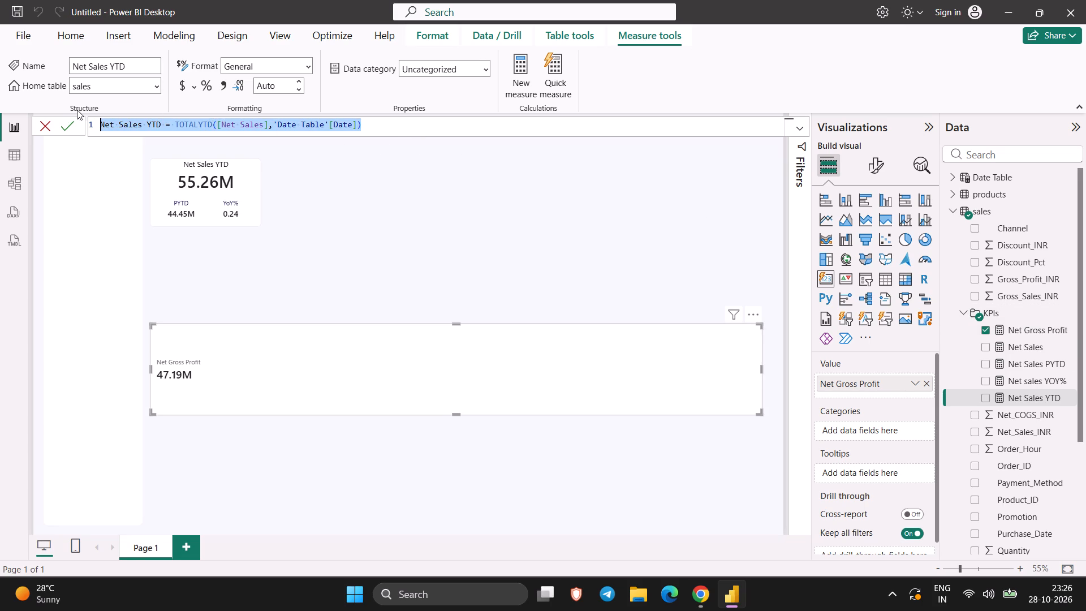
right_click(951, 342)
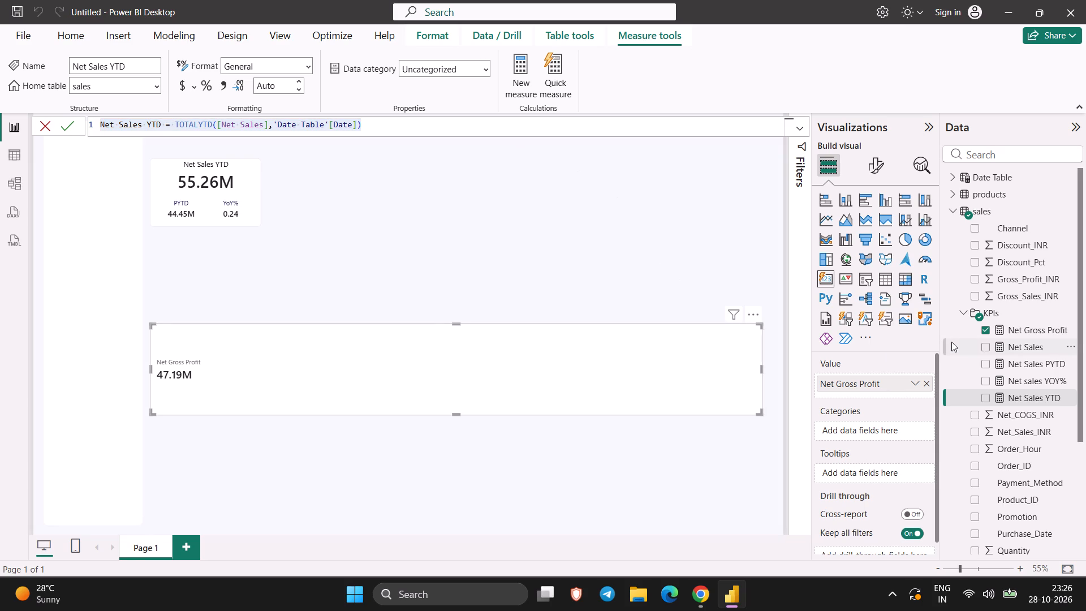
left_click(981, 136)
key("ctrl+v")
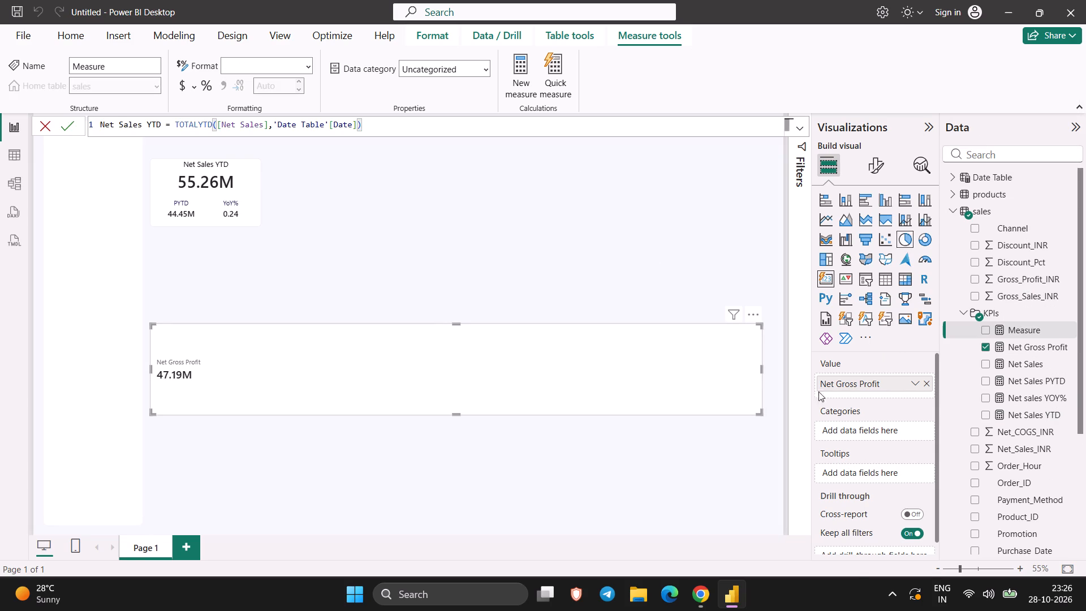
Check the tutorial in Chrome and replace [Net Sales] with [Net Gross Profit] inside the new measure's TOTALYTD expression.
left_click(712, 590)
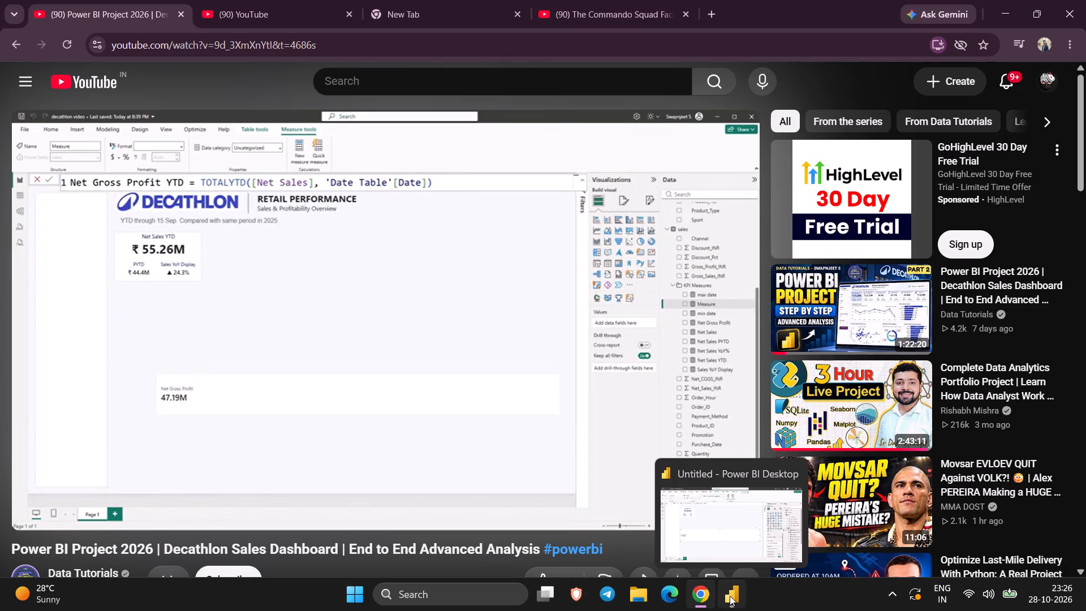
key("space")
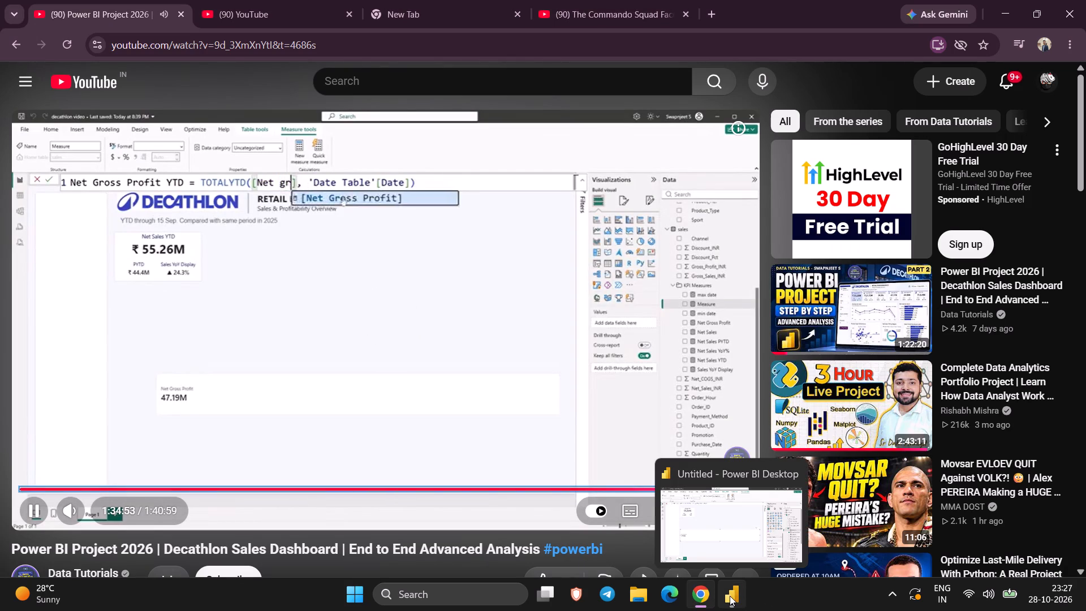
key("space")
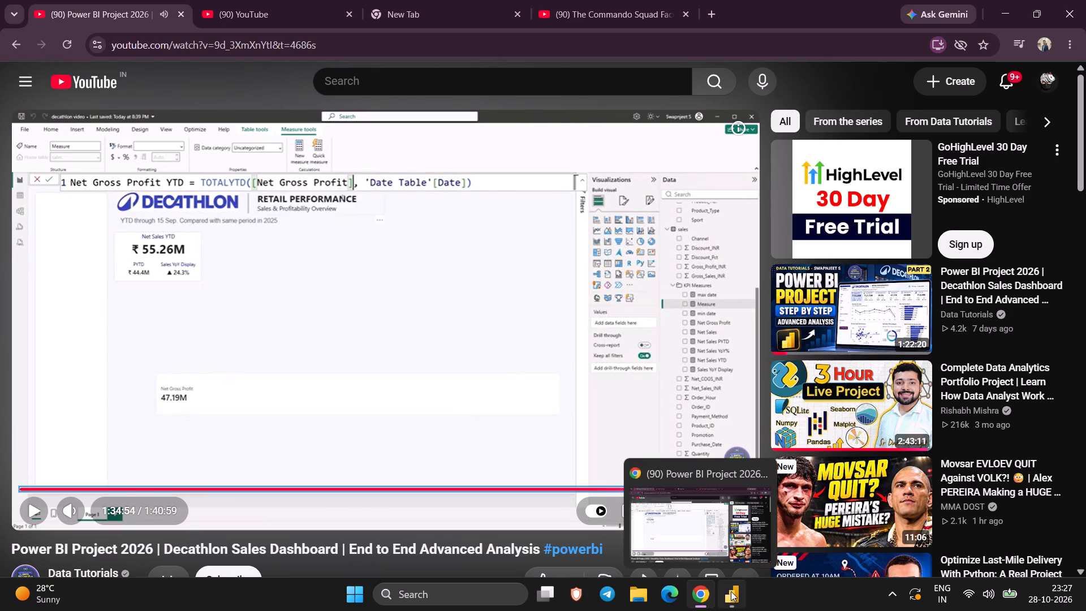
left_click(731, 592)
left_click(262, 131)
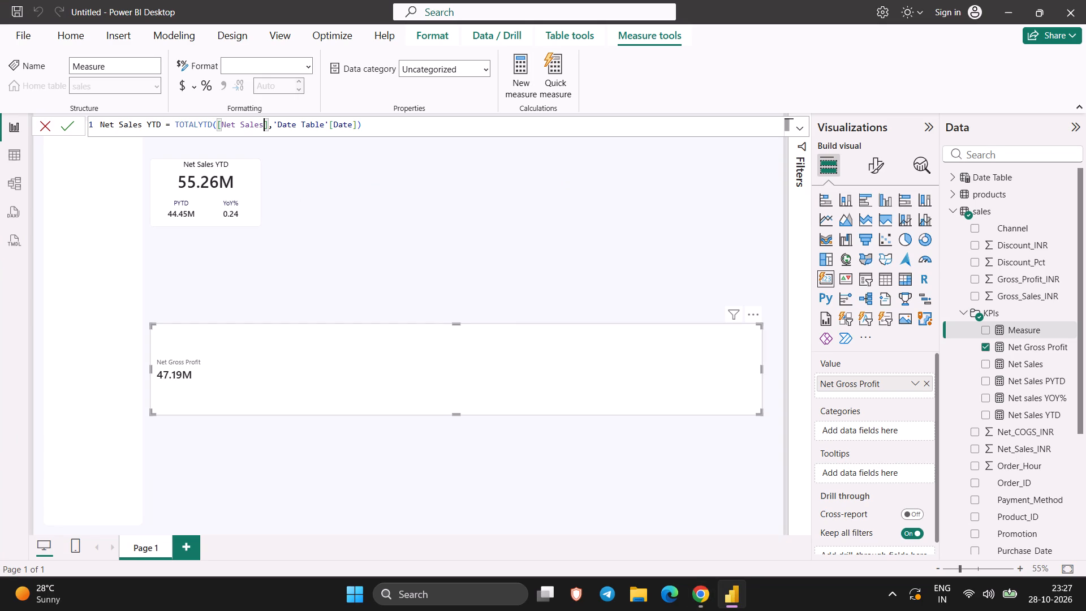
key("BackSpace")
key("BackSpace")
key("BackSpace")
key("BackSpace")
key("BackSpace")
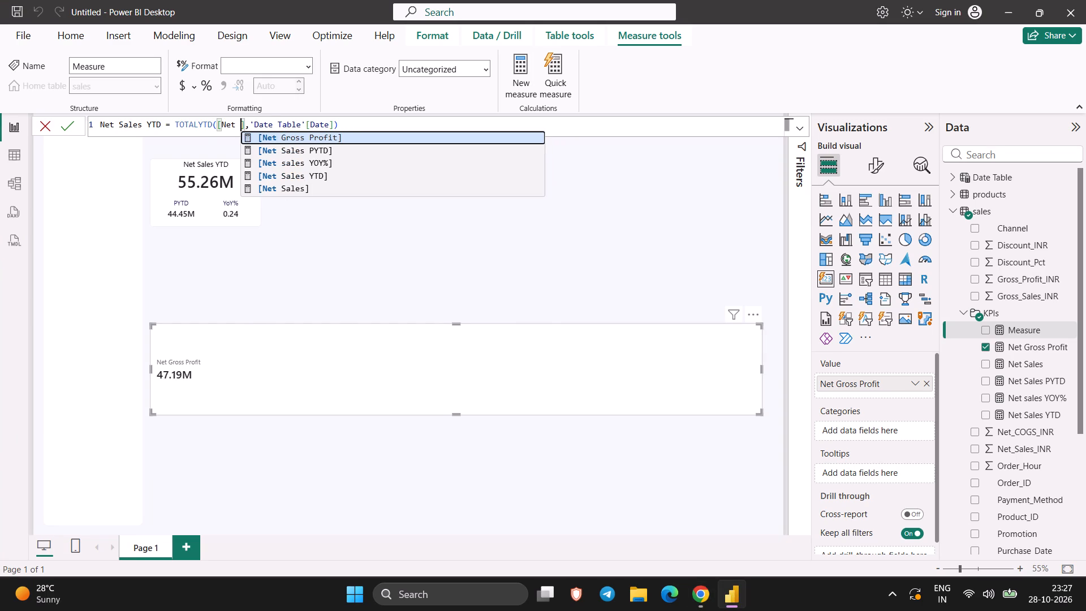
type("gr")
key("Return")
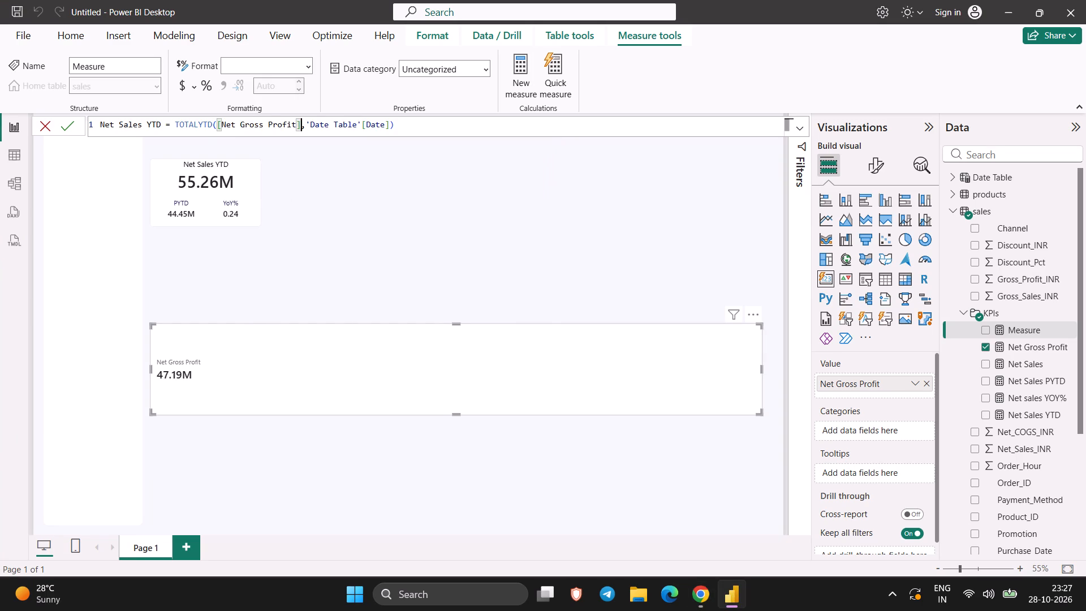
Rename the new measure as Net Gross Profit YTD in its formula and commit it.
left_click(709, 600)
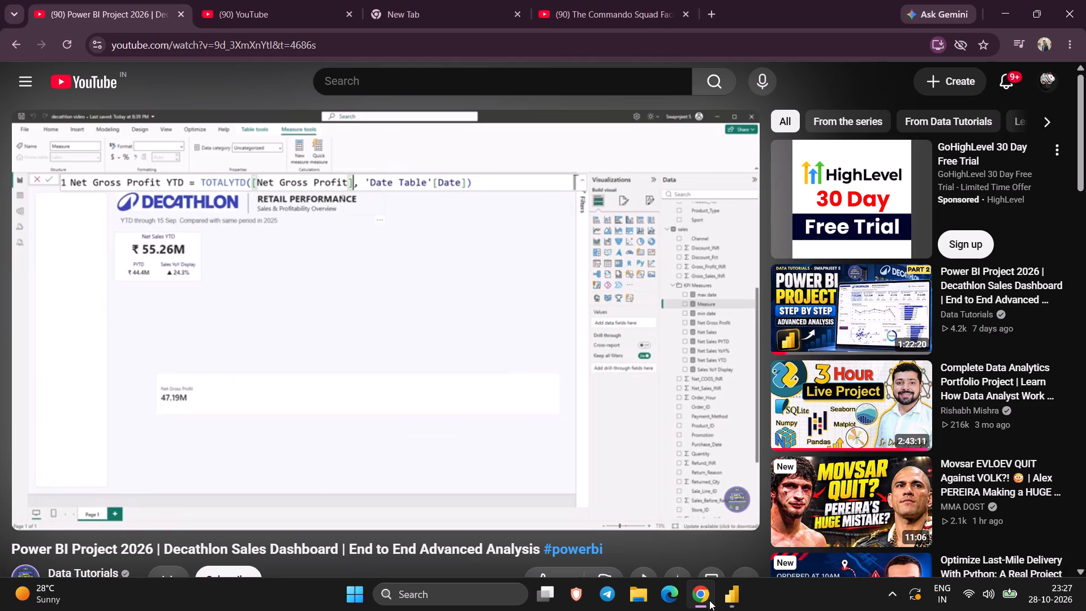
left_click(709, 600)
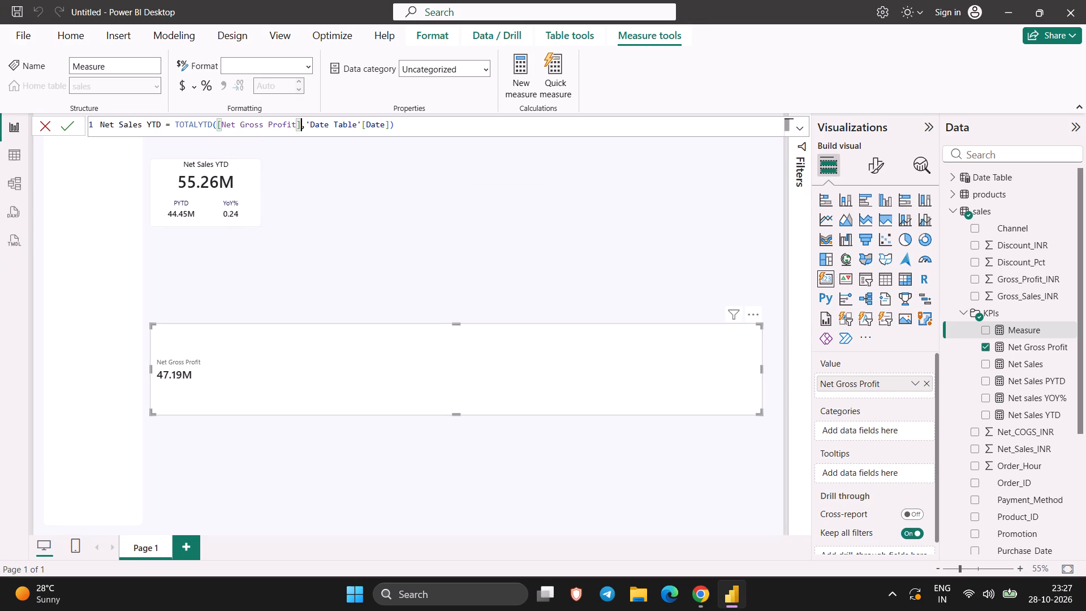
left_click_drag(142, 129, 119, 128)
type("Gross Profit")
key("Return")
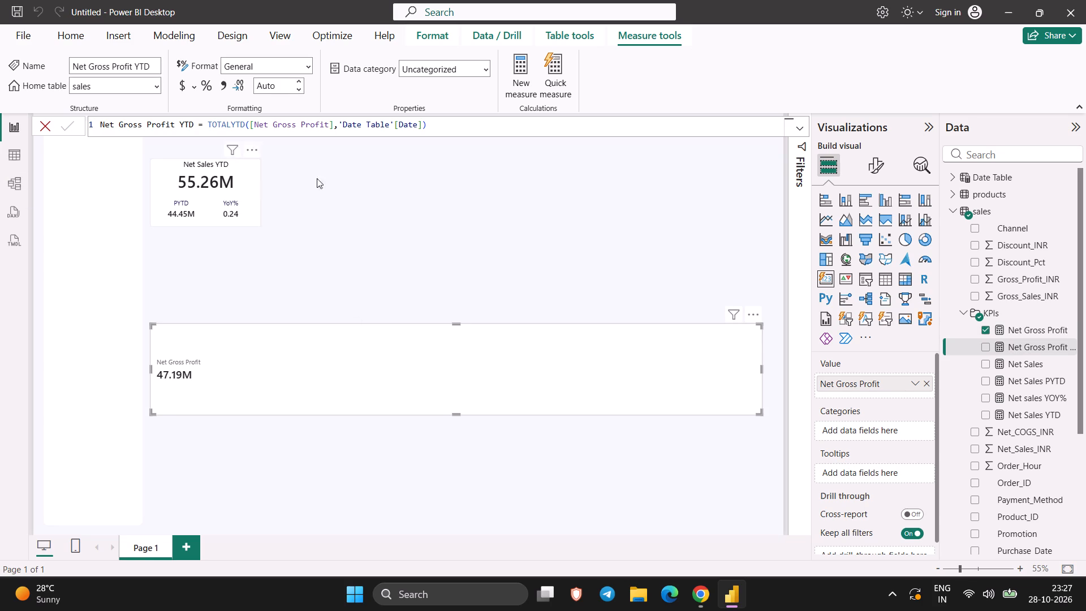
Add the Net Gross Profit YTD measure to the Net Gross Profit card visual.
left_click(984, 349)
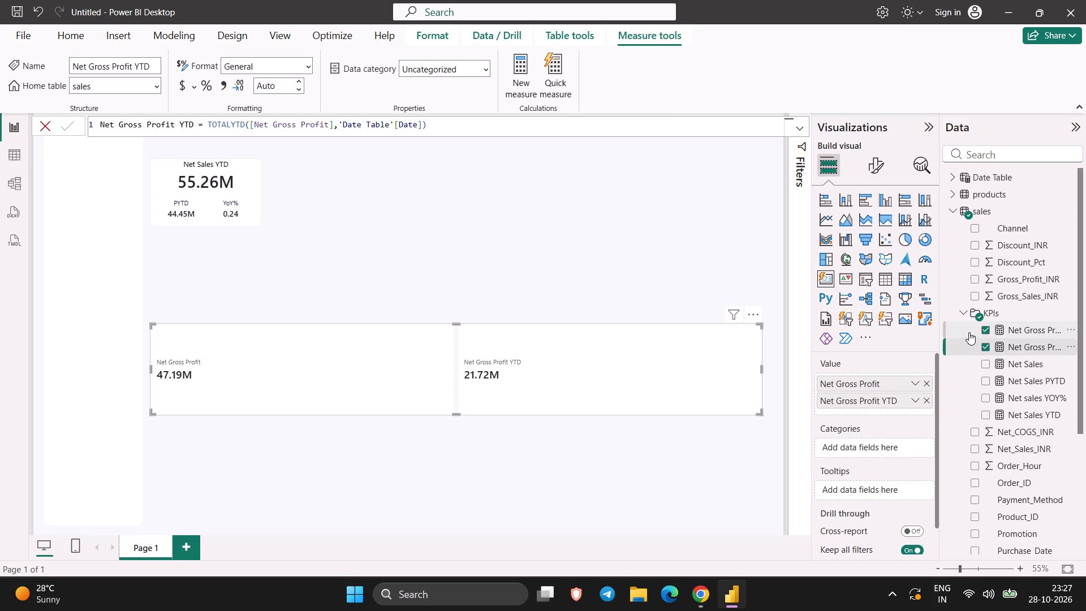
Copy the full Net Sales PYTD formula and paste it into a new measure in the KPIs folder.
left_click(1018, 382)
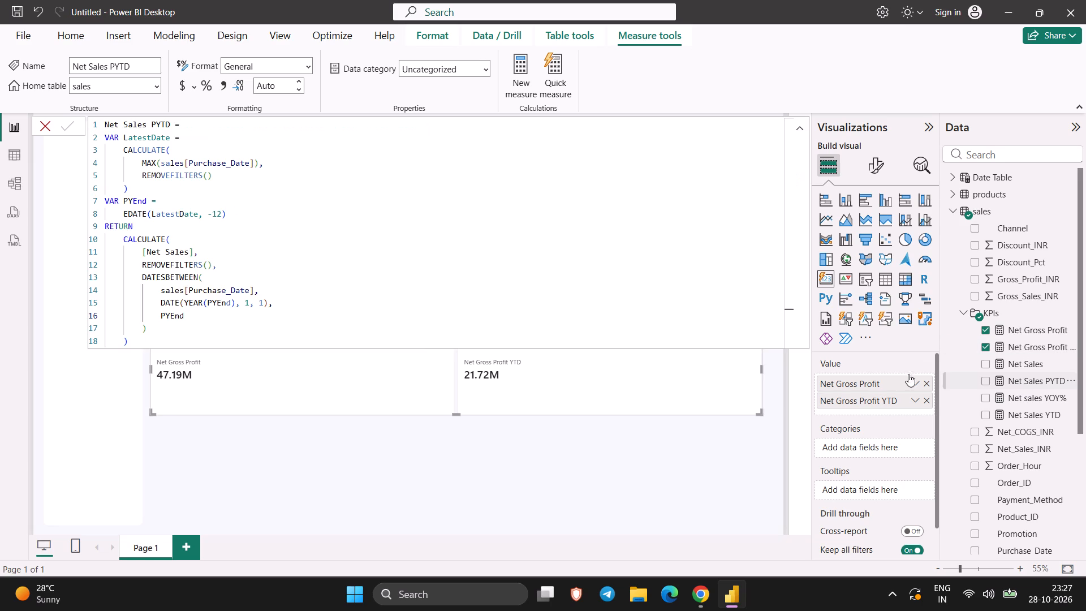
left_click_drag(153, 338, 69, 91)
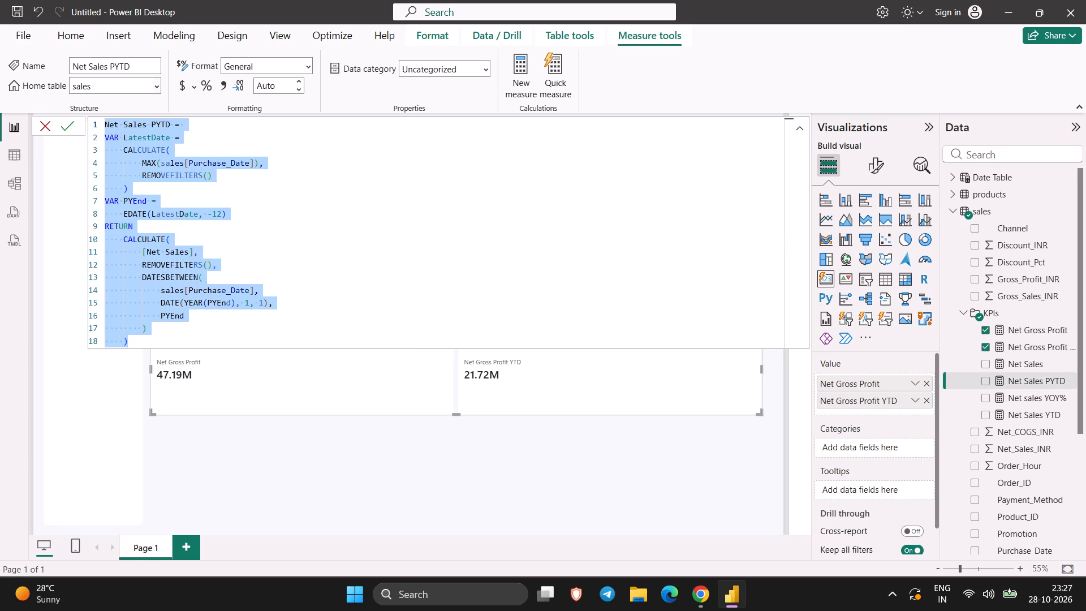
key("ctrl+c")
right_click(958, 346)
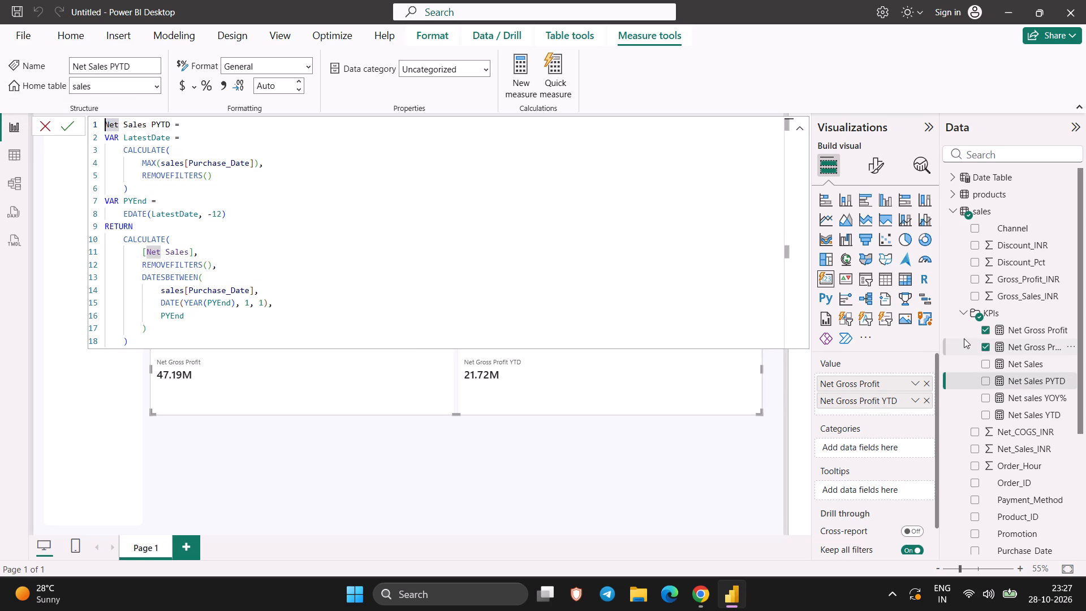
right_click(964, 338)
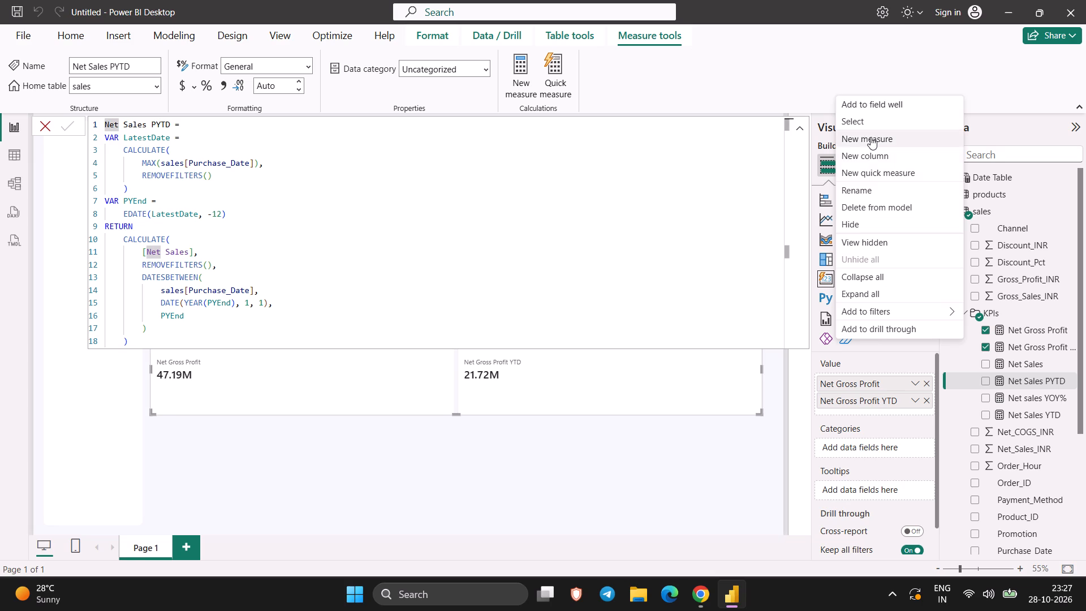
left_click(870, 137)
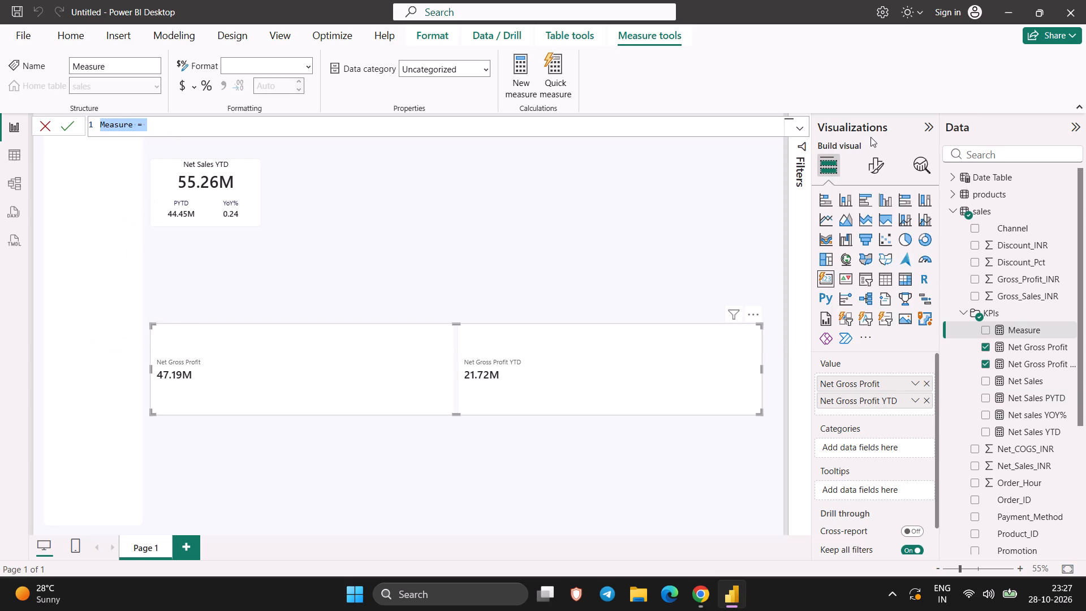
key("ctrl+v")
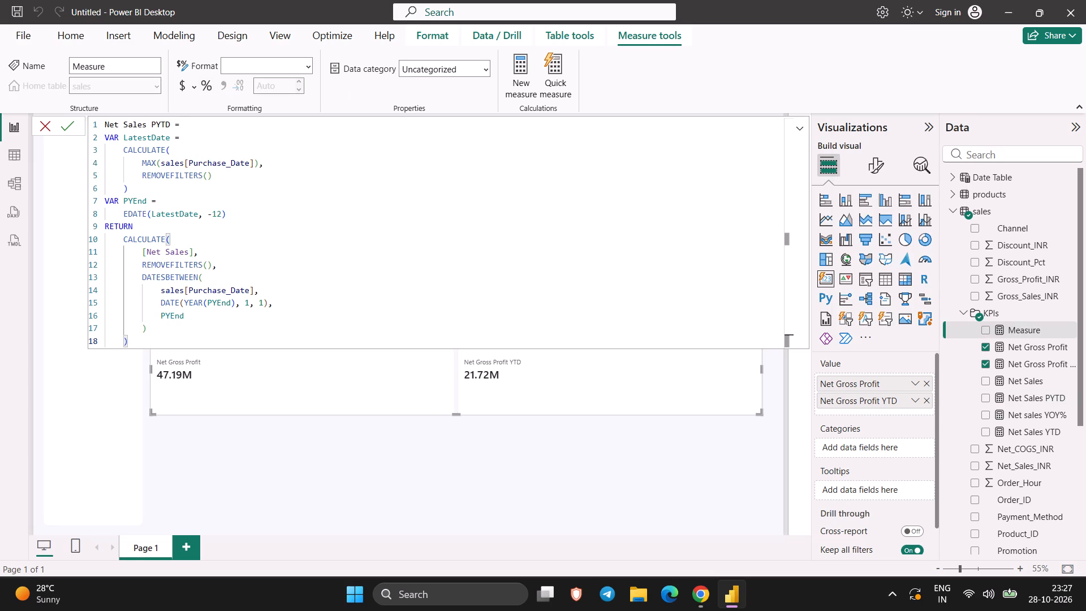
Rename the pasted measure as Net Gross Profit PYTD in the first line of its formula.
left_click_drag(145, 122, 123, 124)
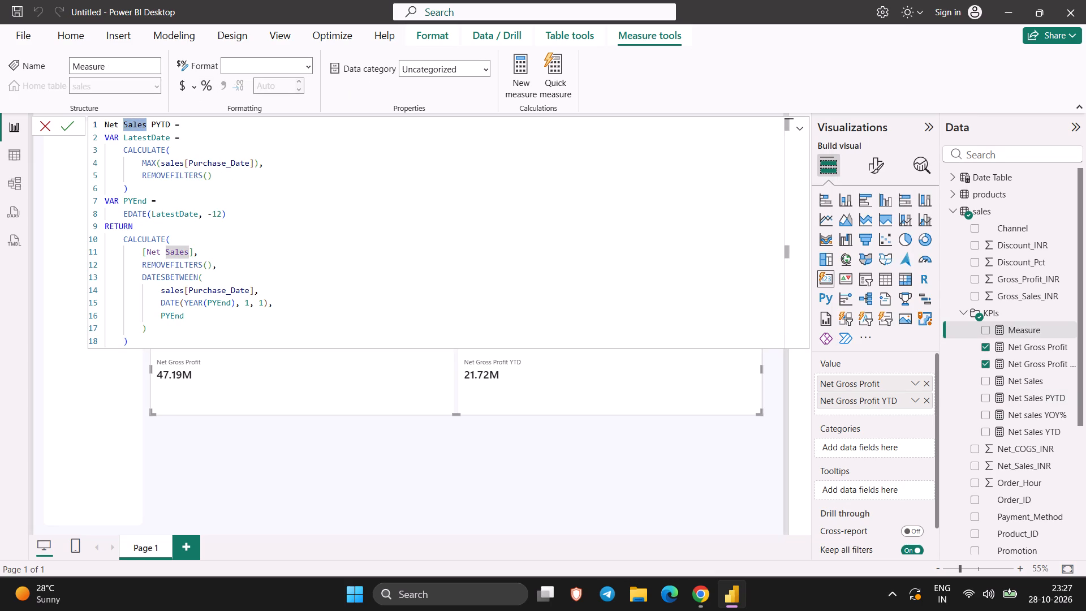
key("shift+f")
key("shift+BackSpace")
type("Gross")
key("space")
type("Profit")
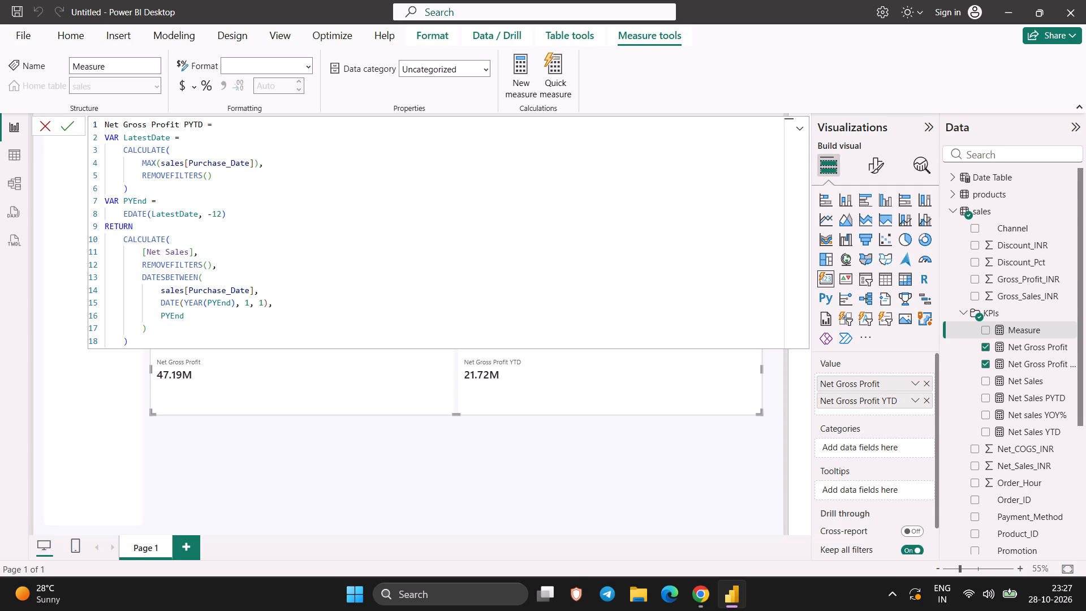
Replace [Net Sales] with [Net Gross Profit] inside the new measure's CALCULATE expression.
left_click(191, 256)
key("Left")
key("BackSpace")
key("BackSpace")
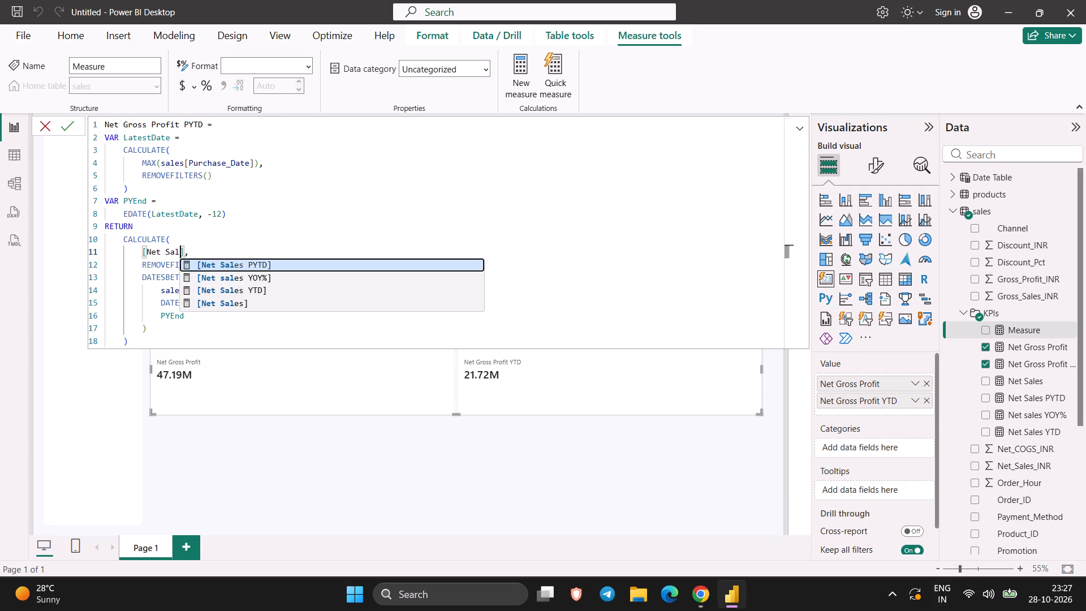
key("BackSpace")
key("BackSpace")
key("BackSpace")
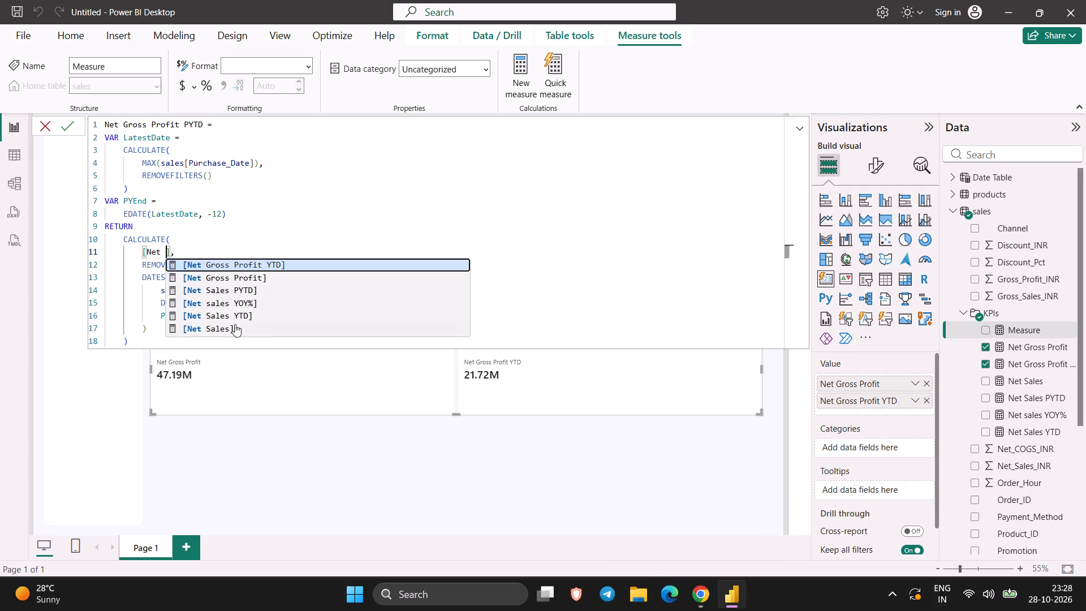
left_click(237, 281)
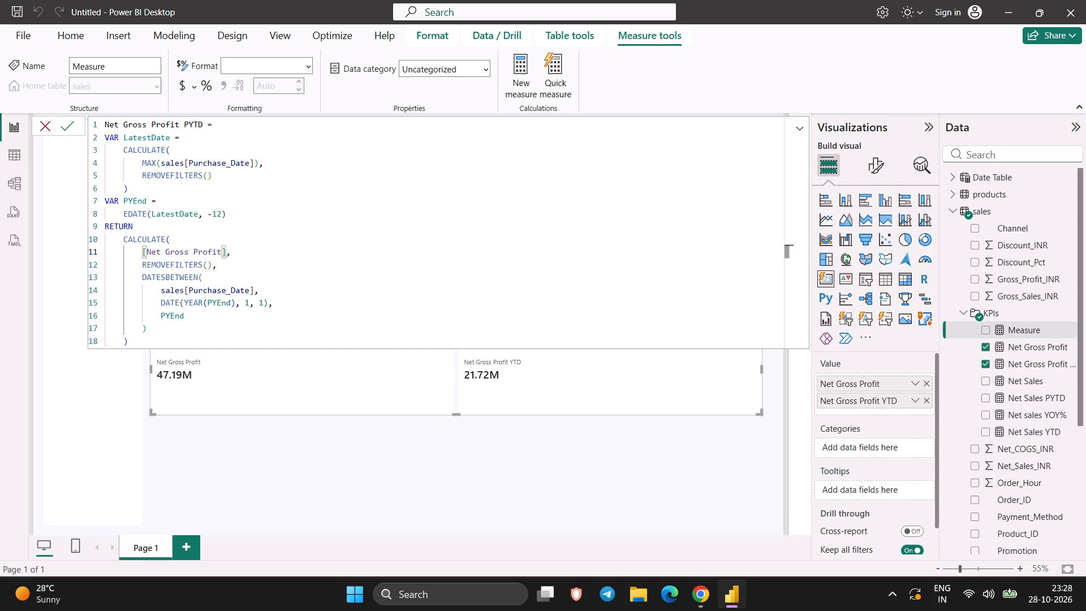
Switch to the Chrome tutorial and compare its Net Gross Profit PYTD formula and card with the new measure.
left_click(699, 582)
key("space")
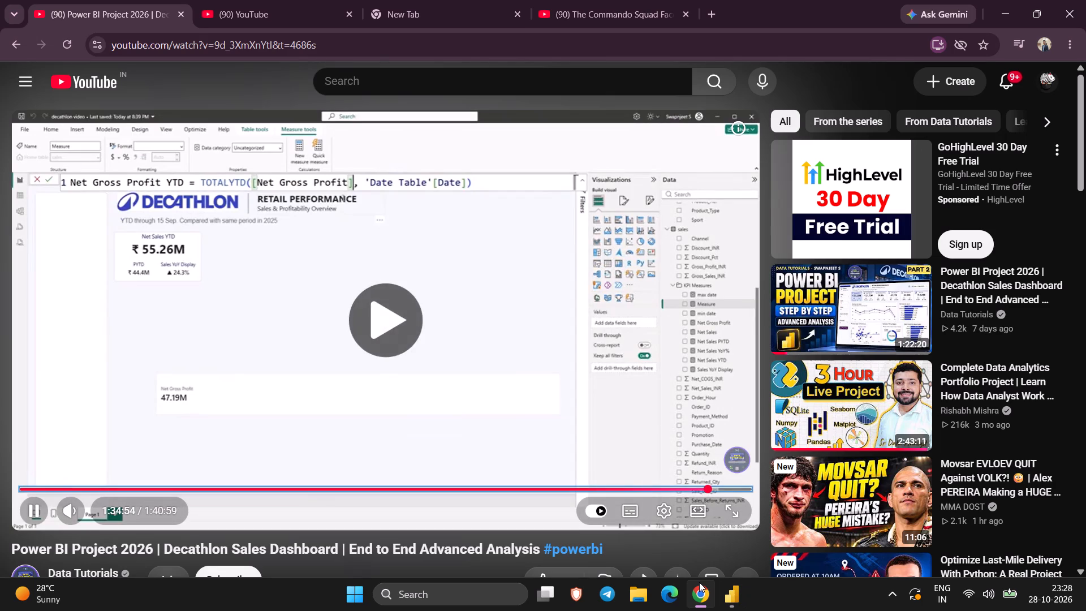
key("Right")
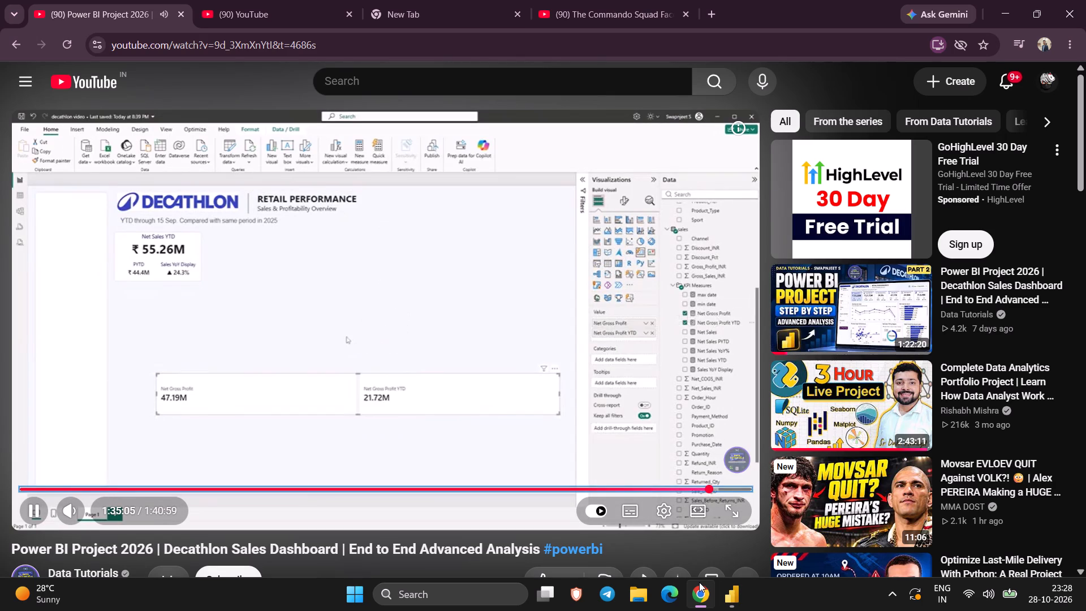
key("Right")
key("Right")
key("Right")
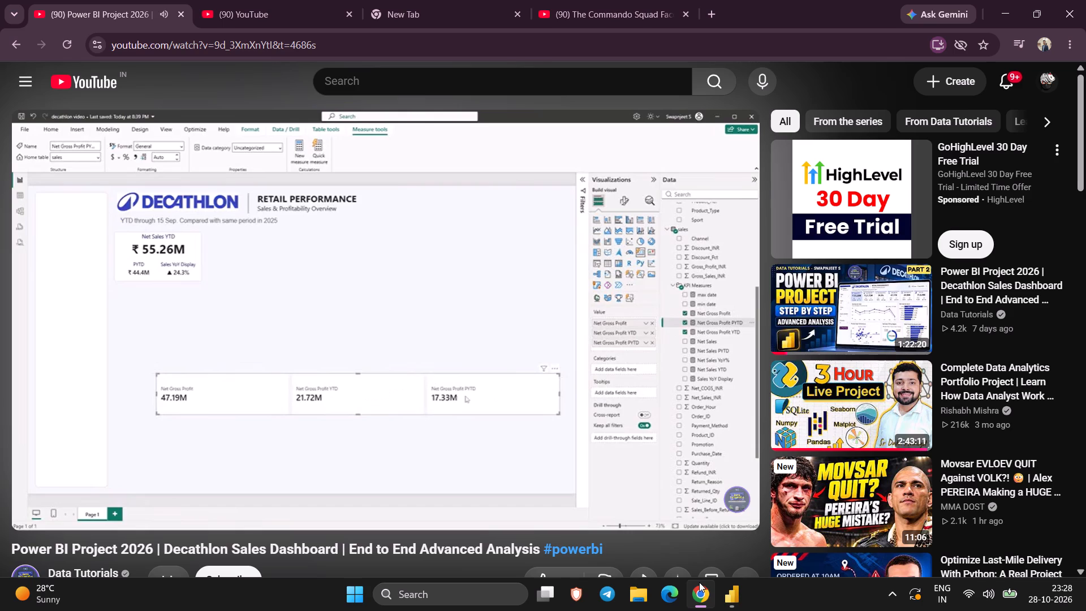
key("Left")
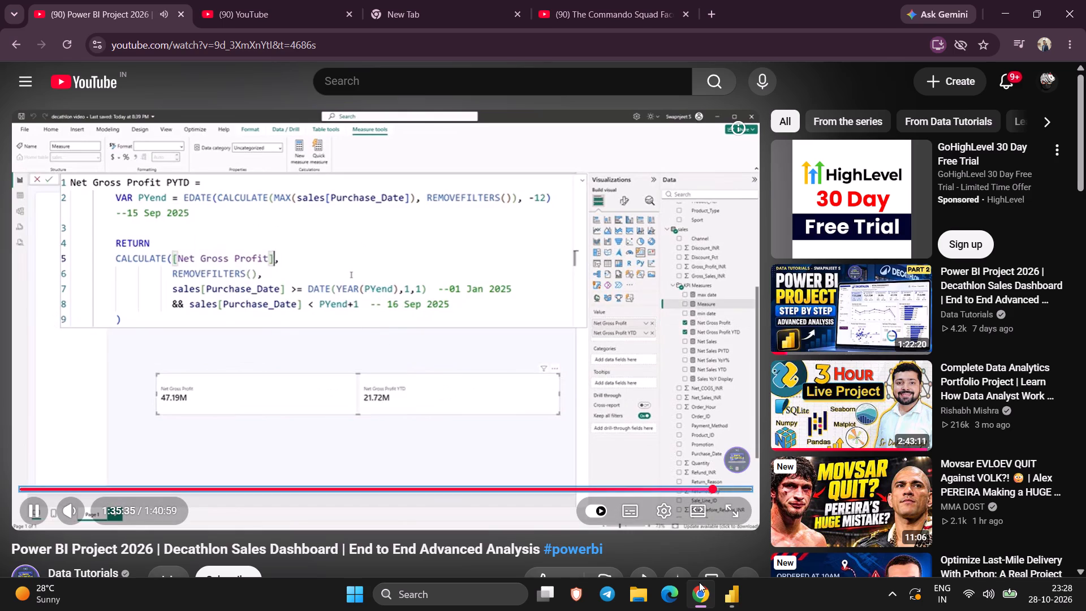
key("space")
key("space")
key("space")
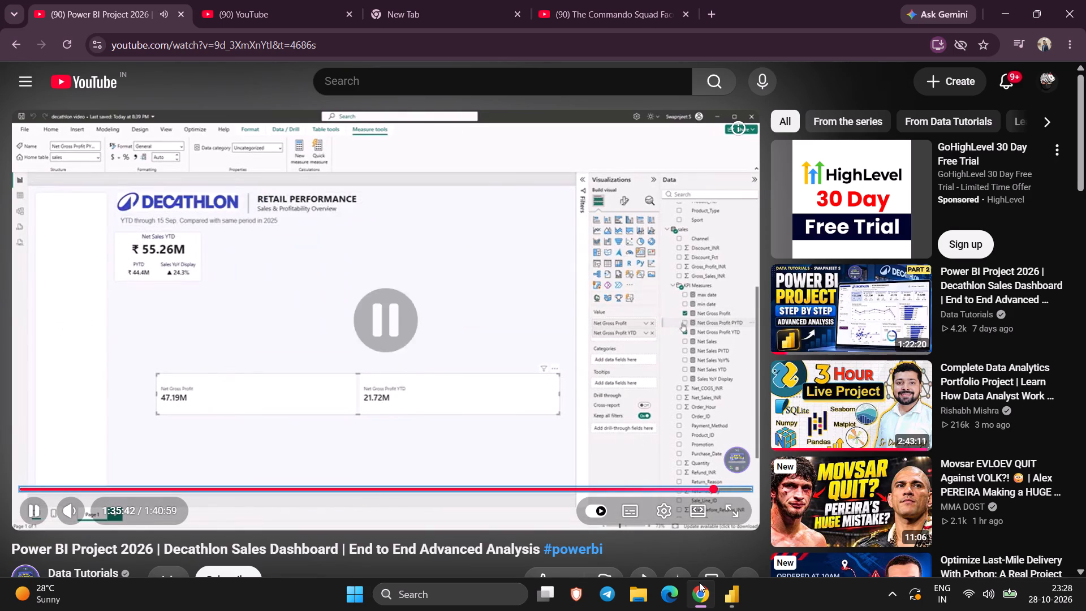
key("space")
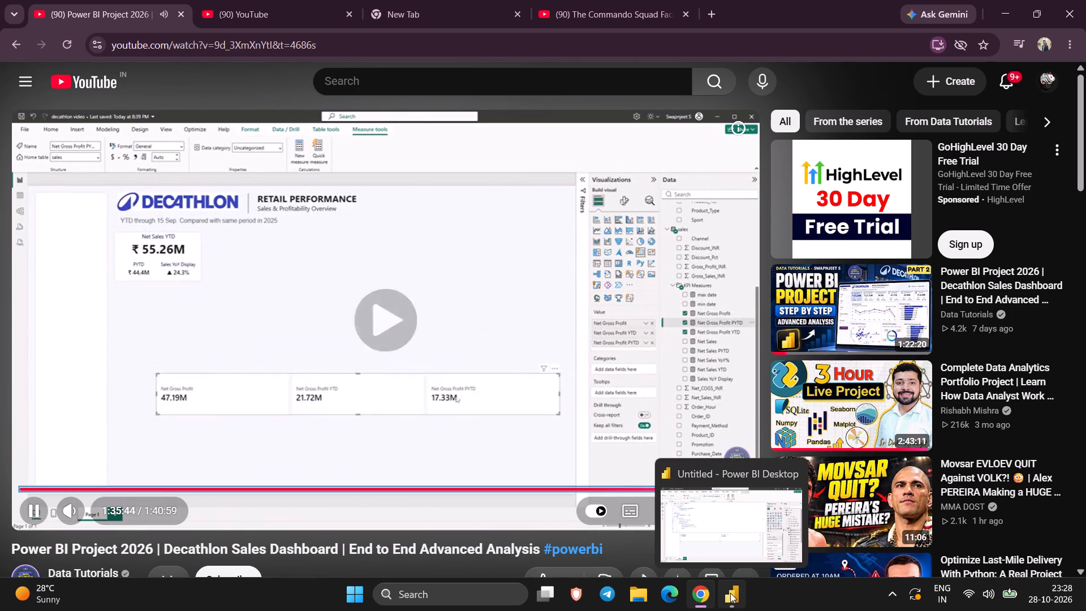
Back in Power BI Desktop, commit Net Gross Profit PYTD and add it to the gross profit card visual.
left_click(730, 593)
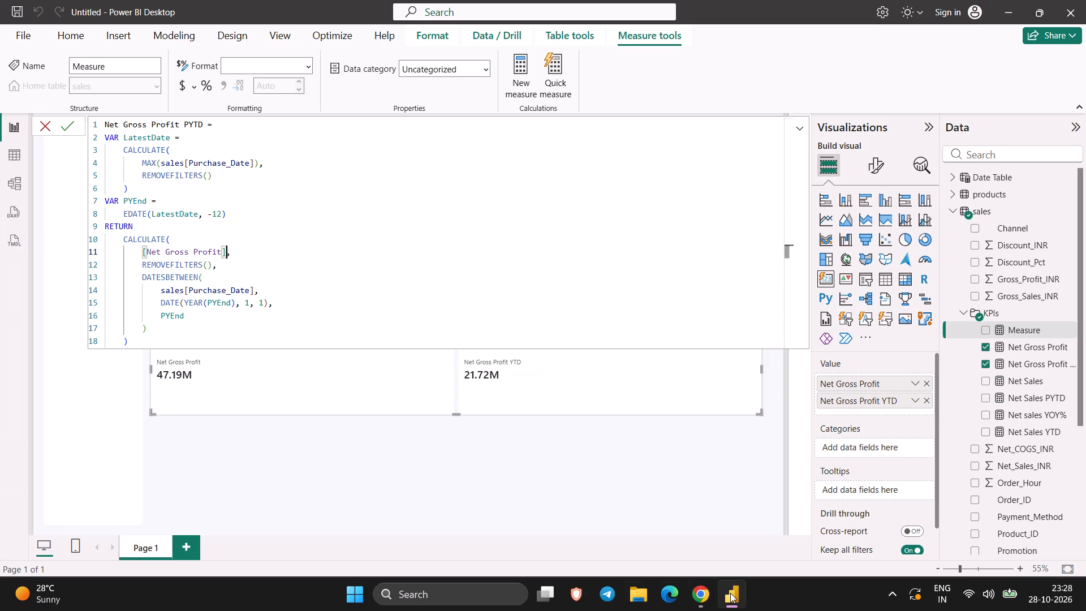
key("Return")
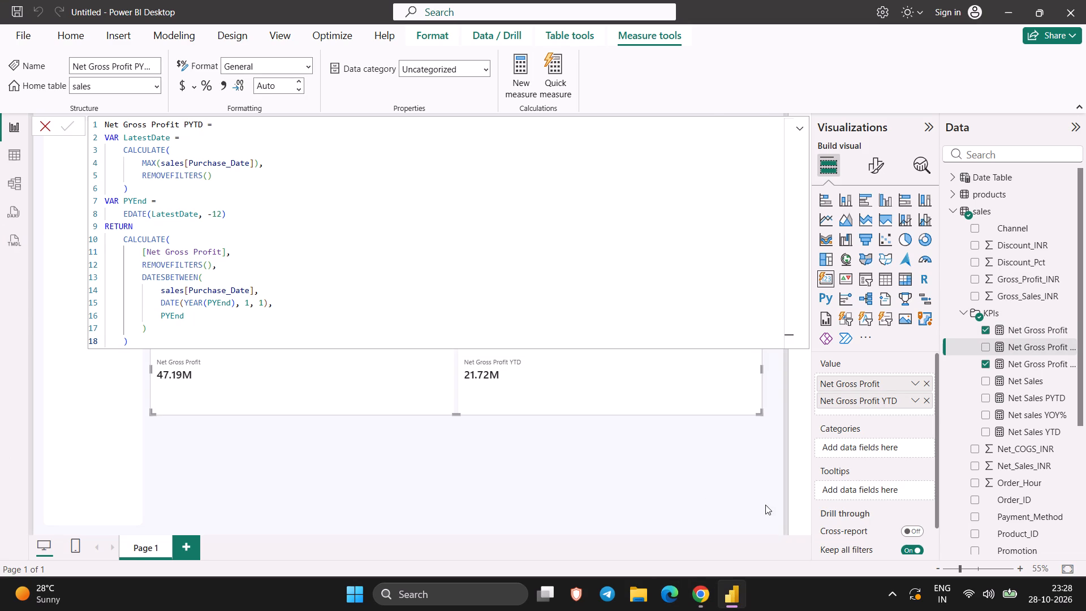
left_click(987, 350)
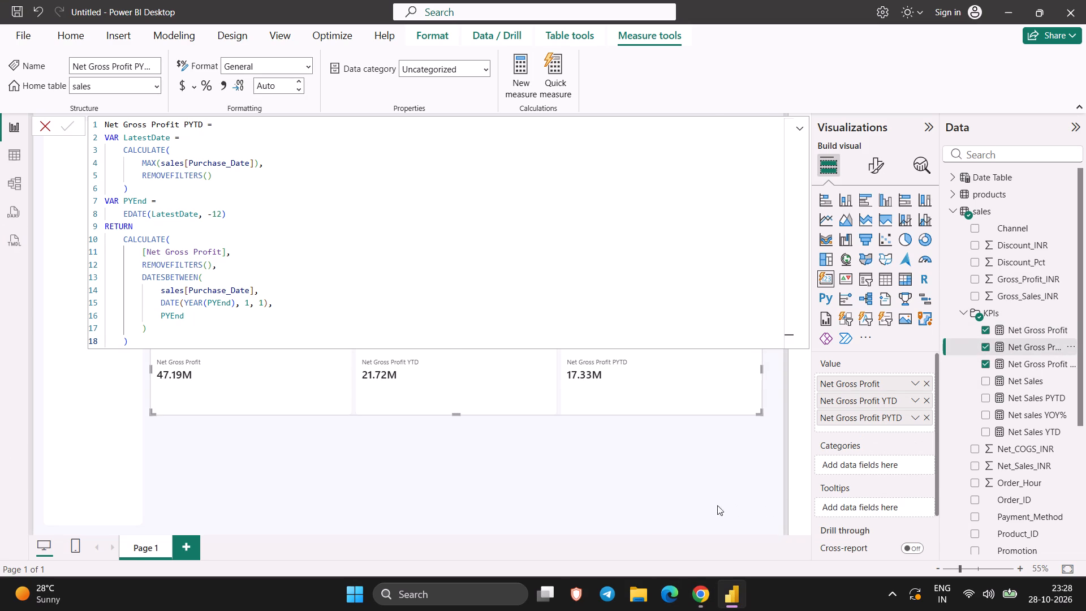
left_click(702, 498)
Check the Chrome tutorial for what follows the Net Gross Profit PYTD measure.
left_click(693, 599)
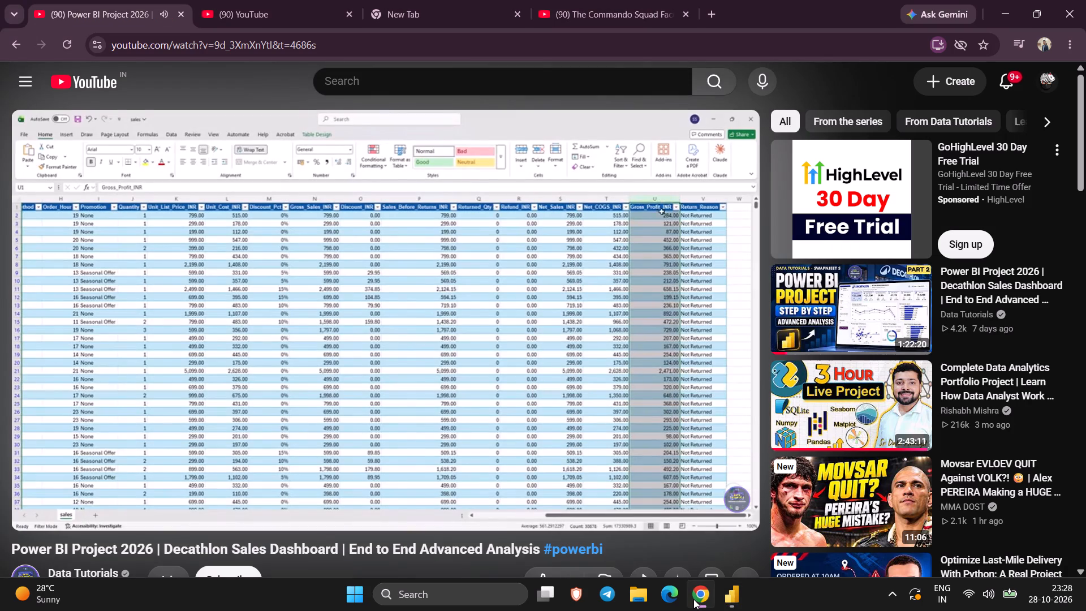
key("Left")
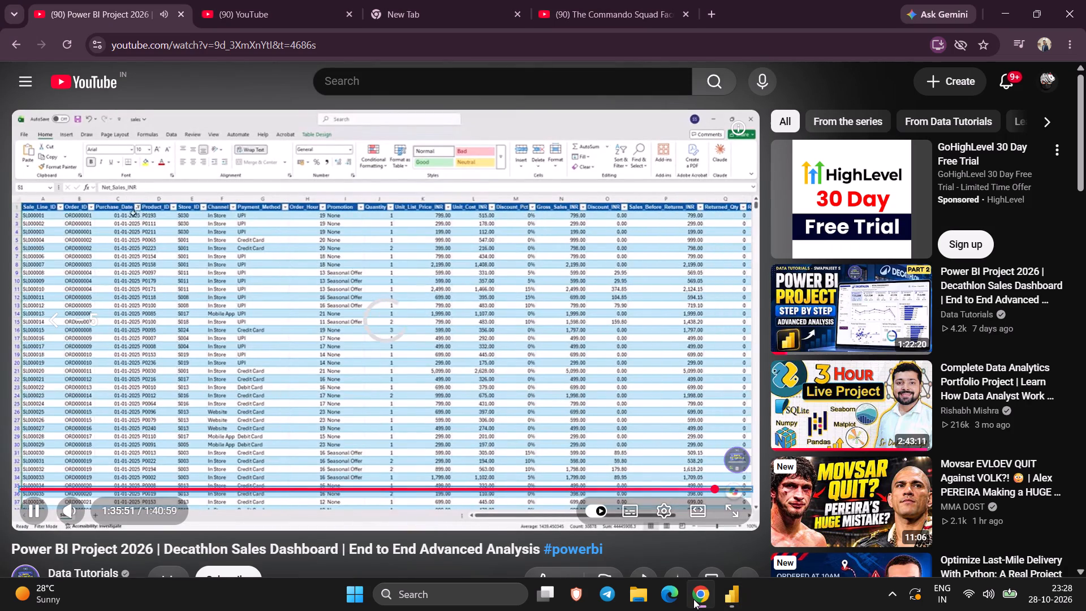
key("Right")
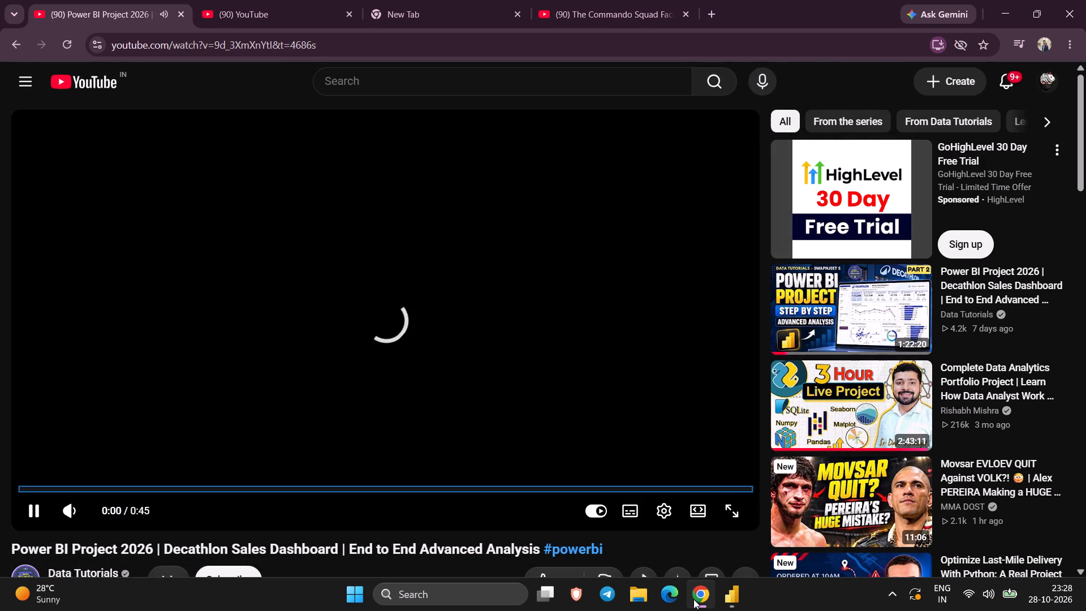
key("space")
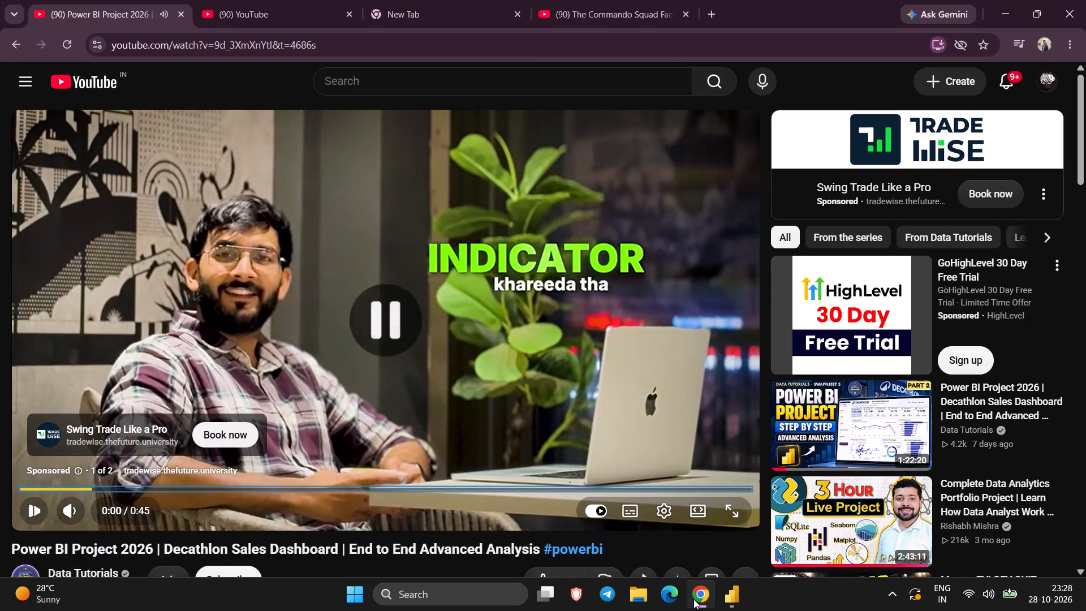
key("space")
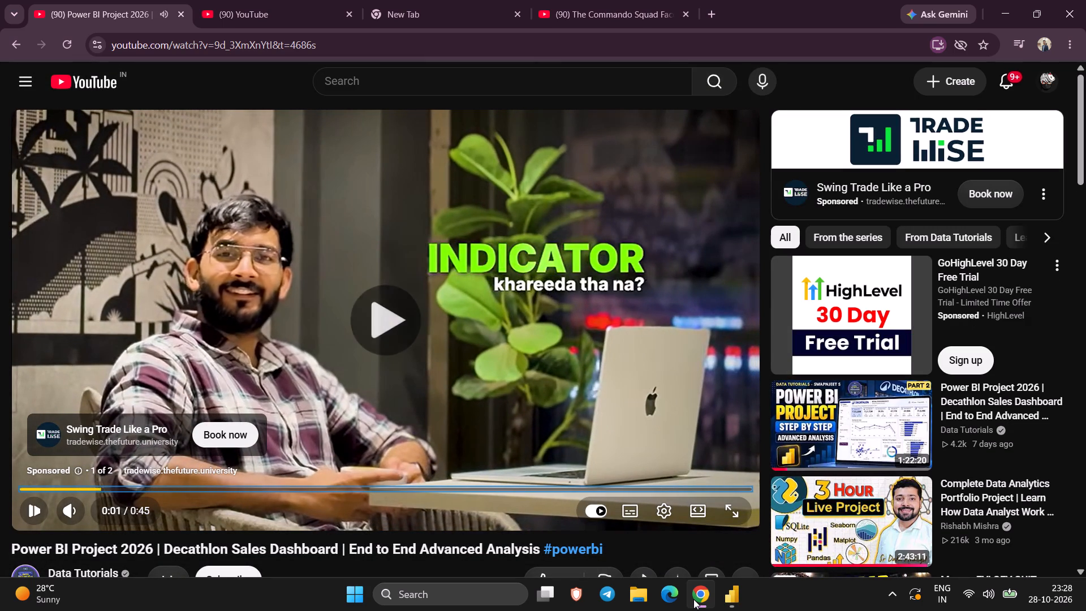
left_click(620, 391)
left_click(594, 386)
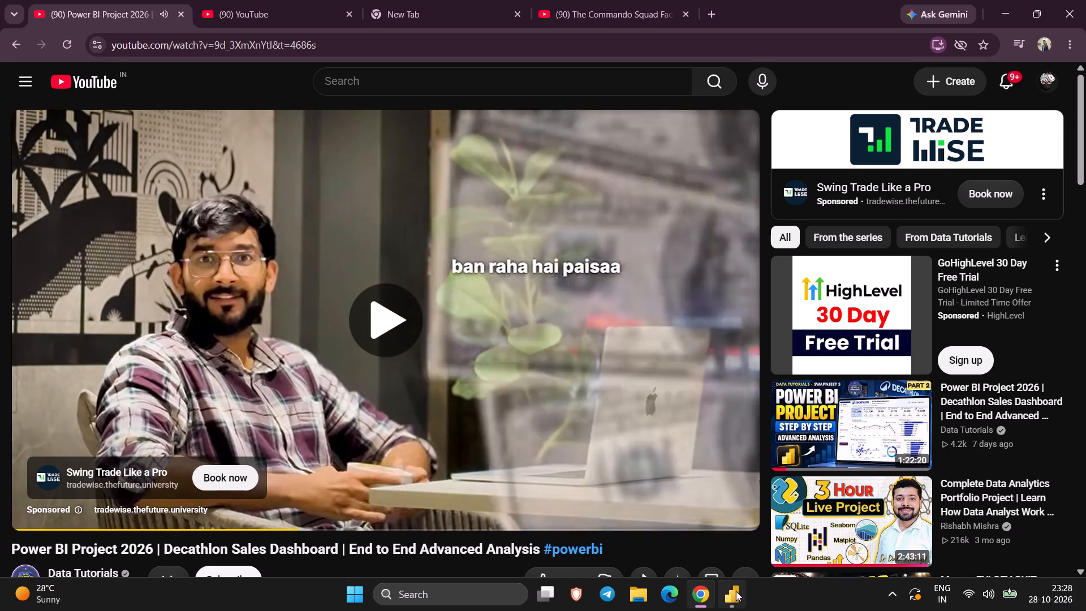
Switch to Power BI Desktop and create a KPIs measure named Net Gross Profit YOY% from a copy of the Net sales YOY% formula.
left_click(736, 593)
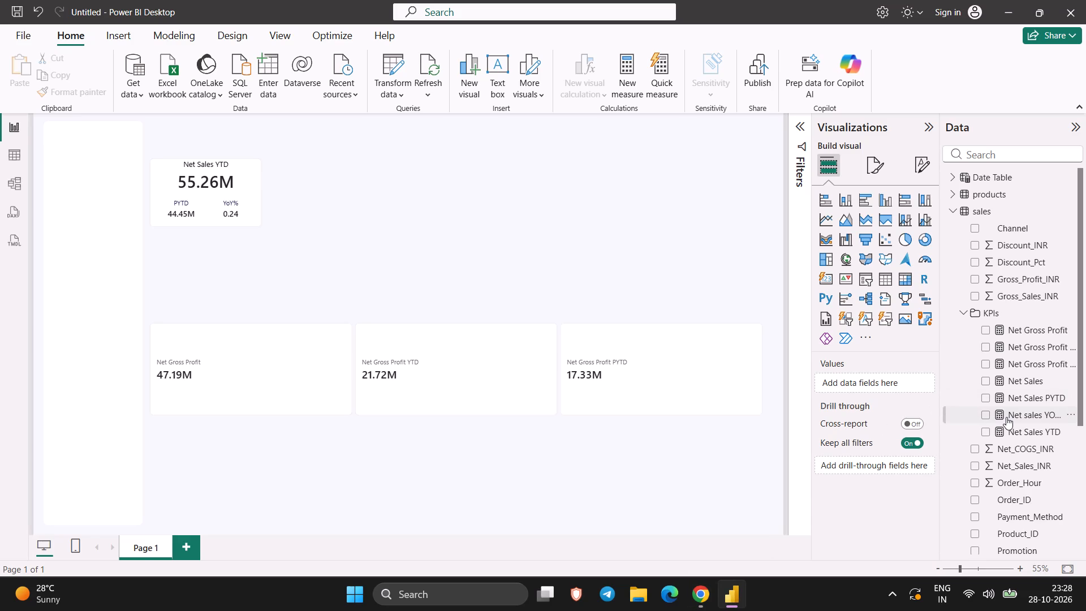
left_click(1006, 417)
left_click(497, 121)
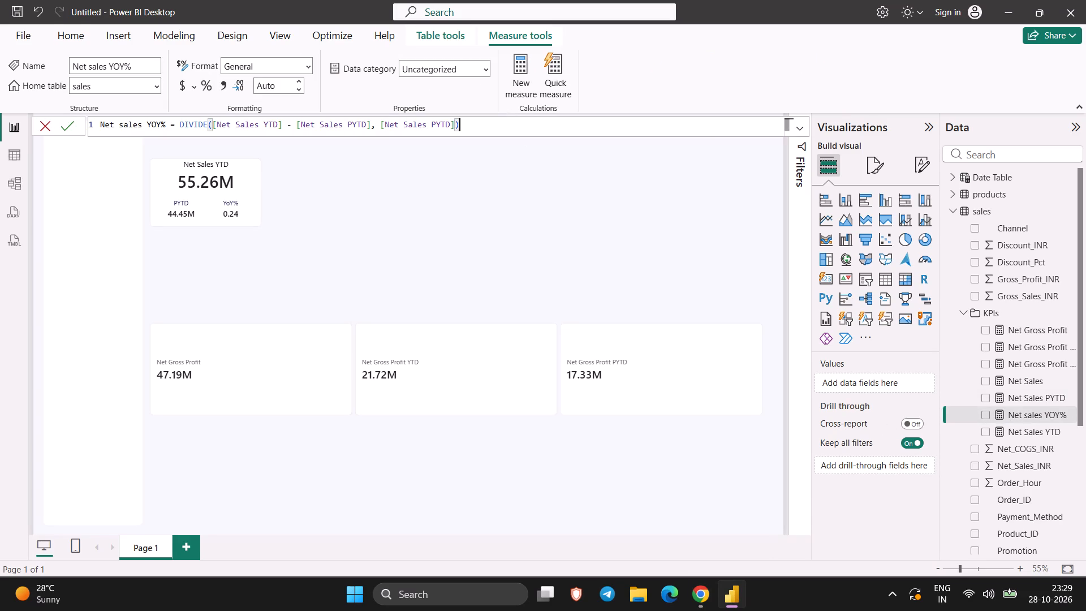
left_click_drag(469, 124, 442, 124)
left_click_drag(442, 124, 85, 109)
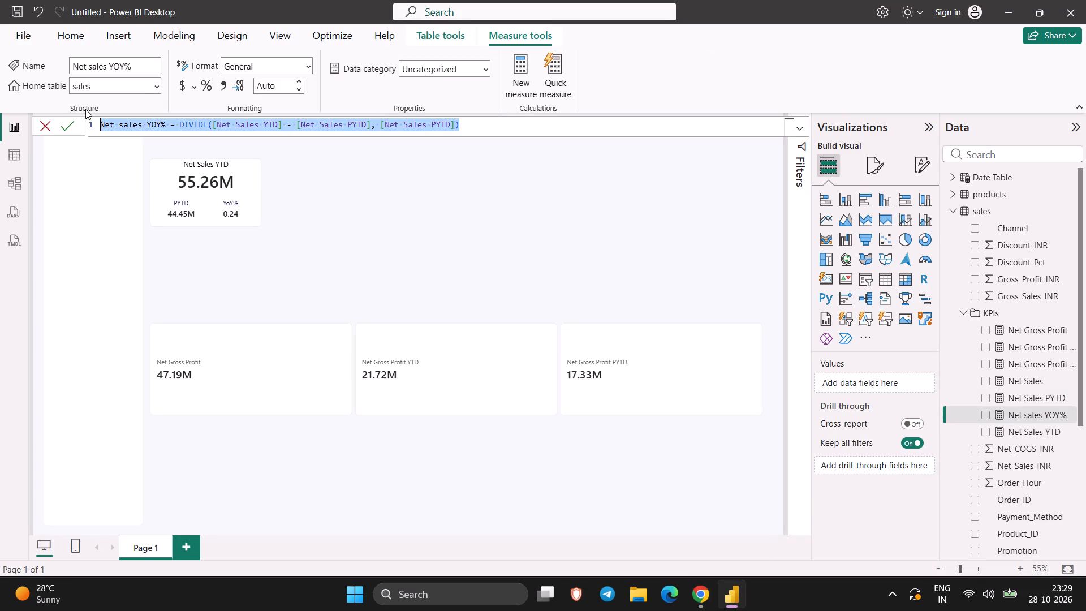
key("ctrl+c")
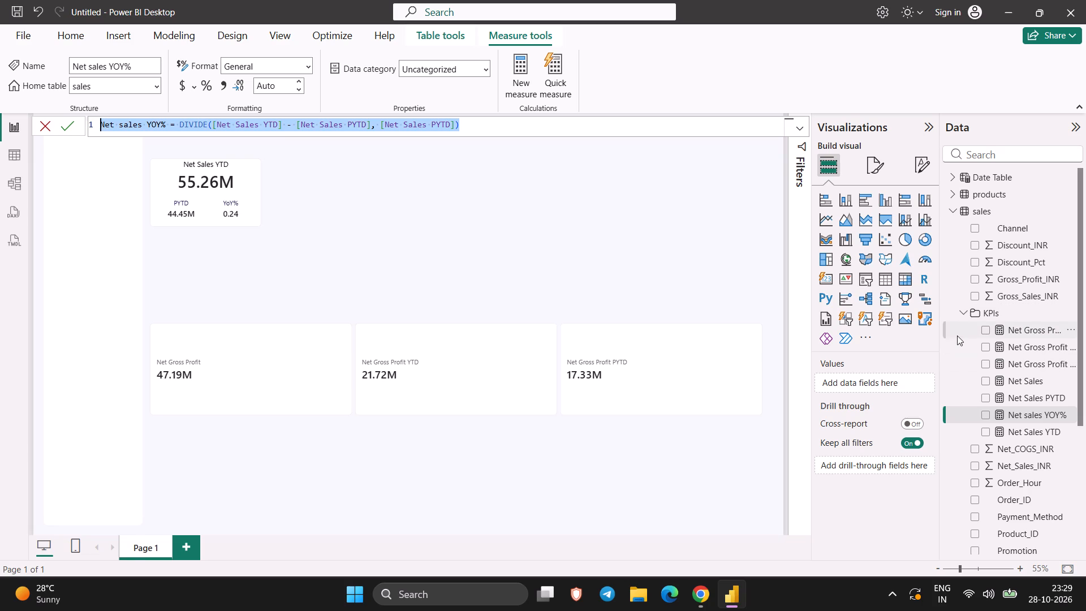
right_click(957, 335)
left_click(880, 136)
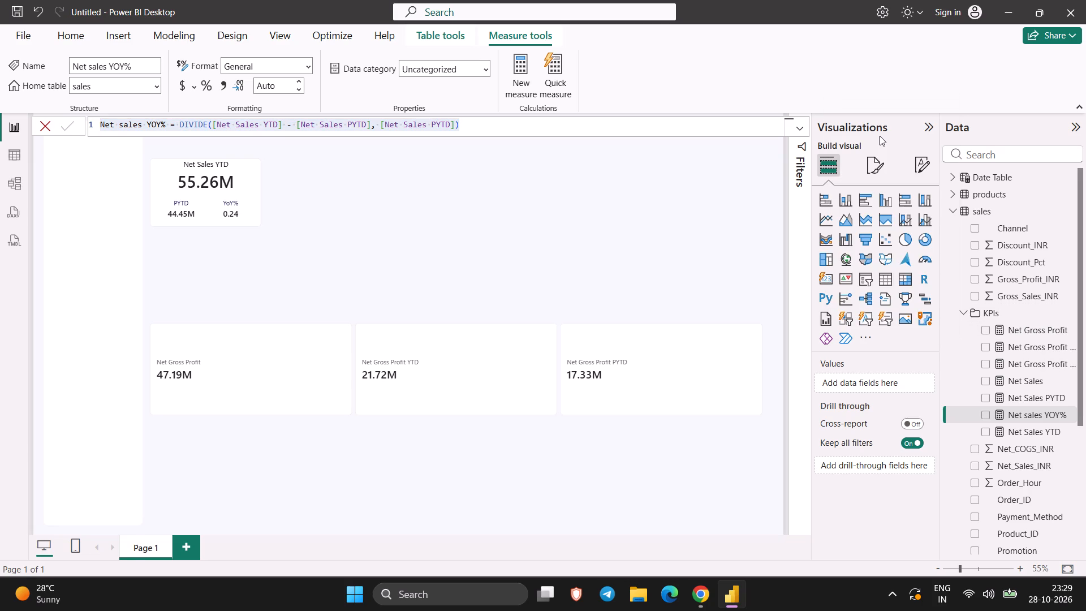
key("ctrl+v")
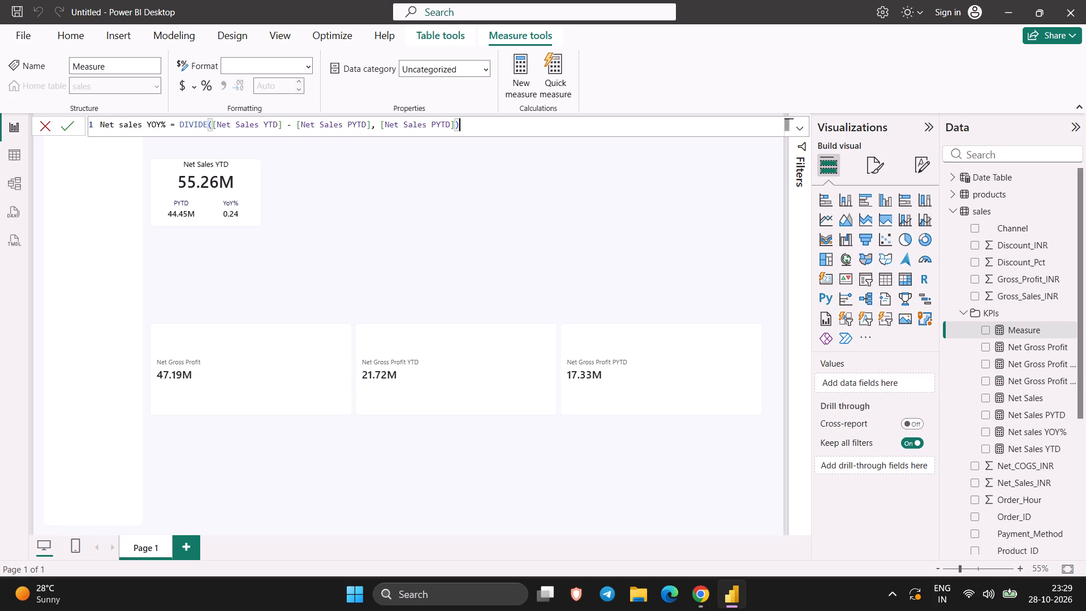
left_click_drag(141, 126, 120, 126)
type("Gross Profit")
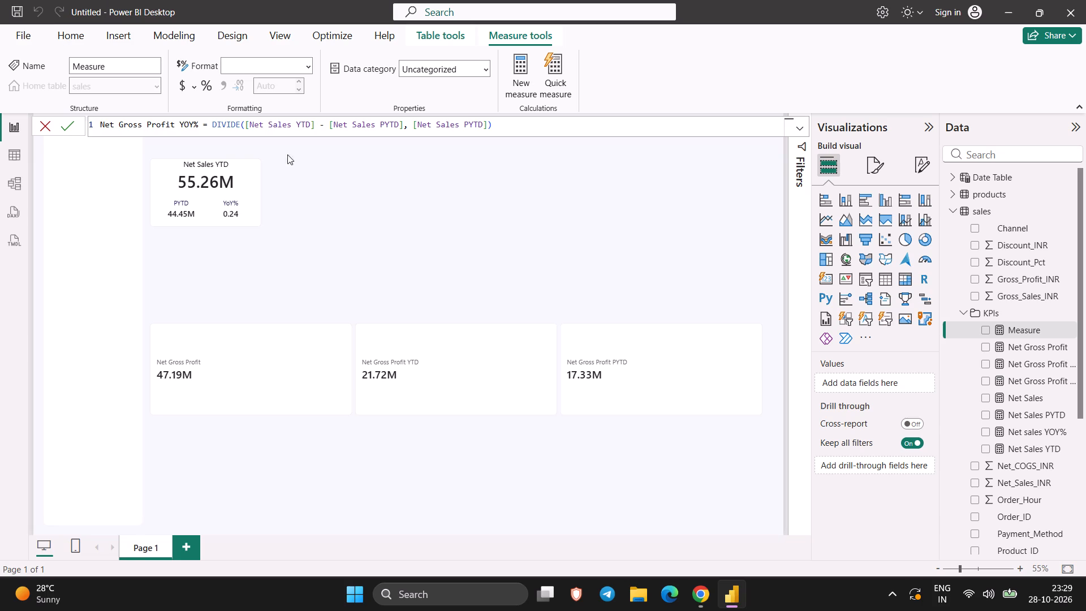
Replace [Net Sales YTD] with [Net Gross Profit YTD] in the new measure's DIVIDE expression.
left_click(310, 126)
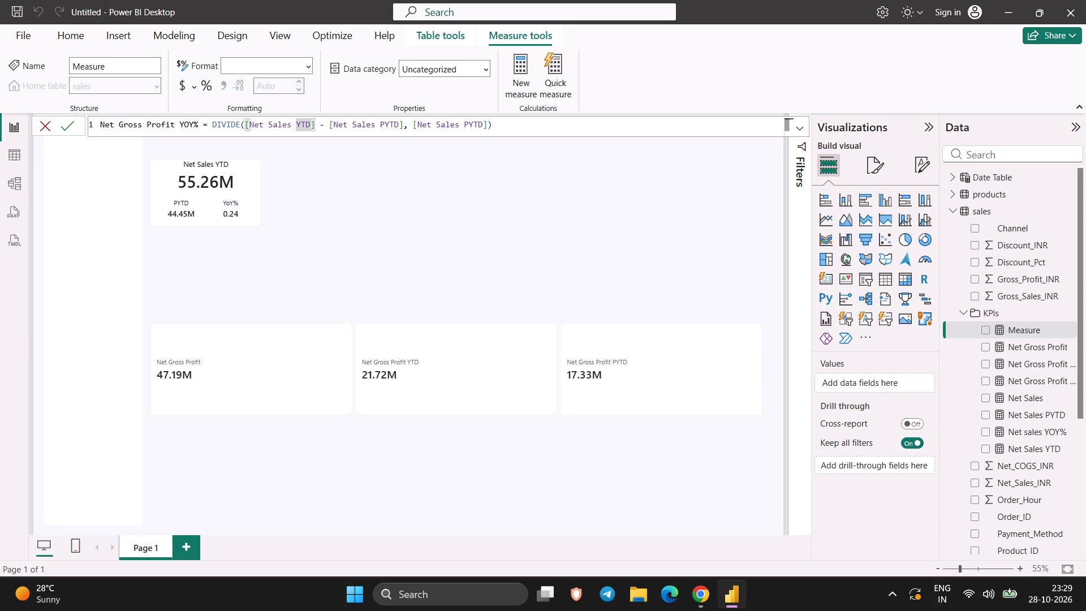
left_click(290, 126)
key("BackSpace")
key("BackSpace")
key("BackSpace")
key("BackSpace")
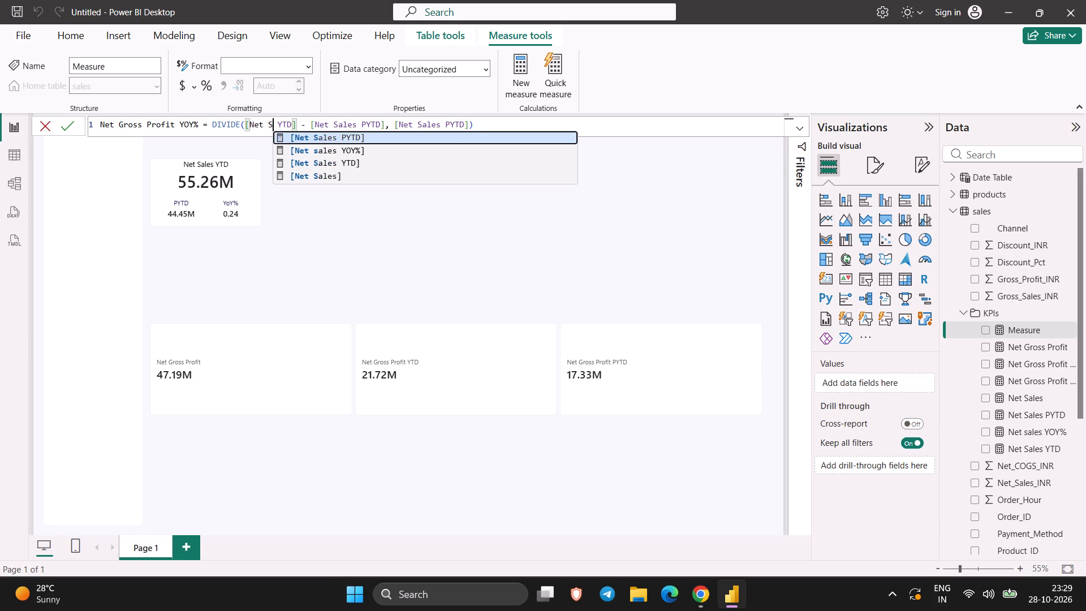
key("BackSpace")
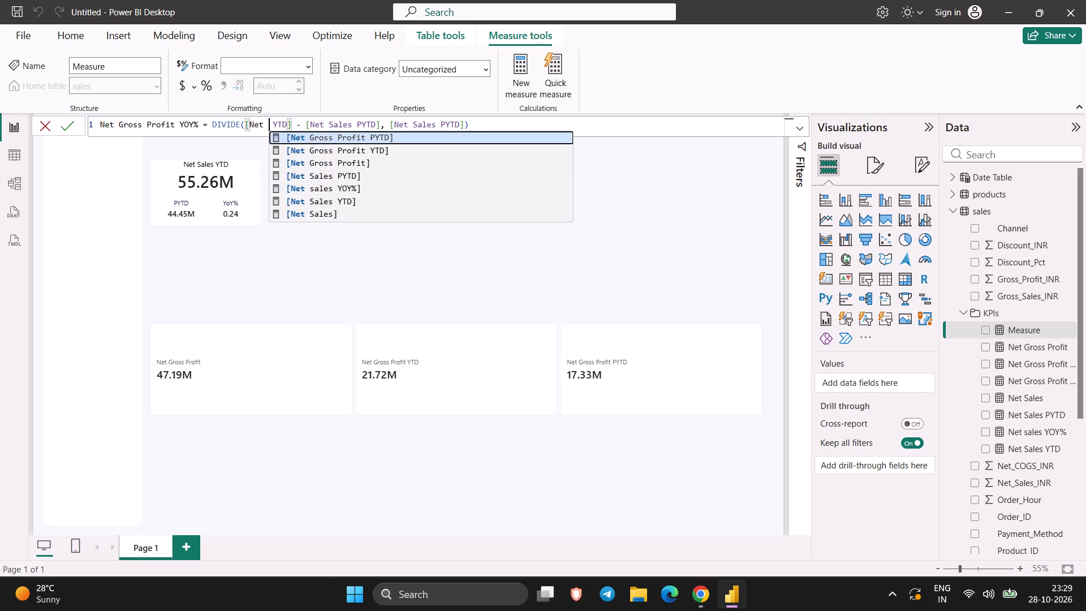
key("shift+g")
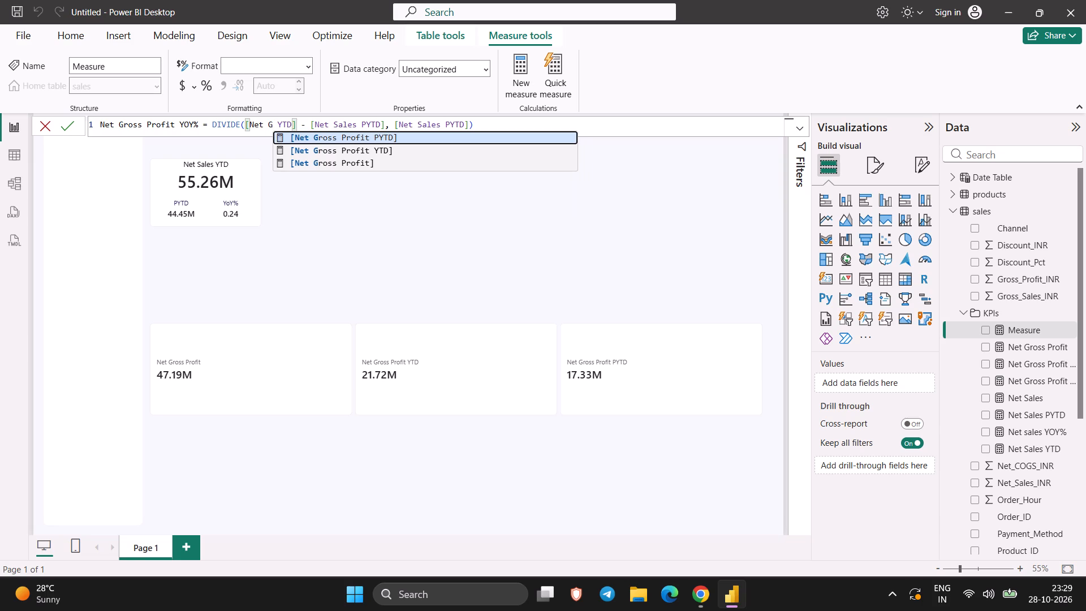
key("Down")
key("Return")
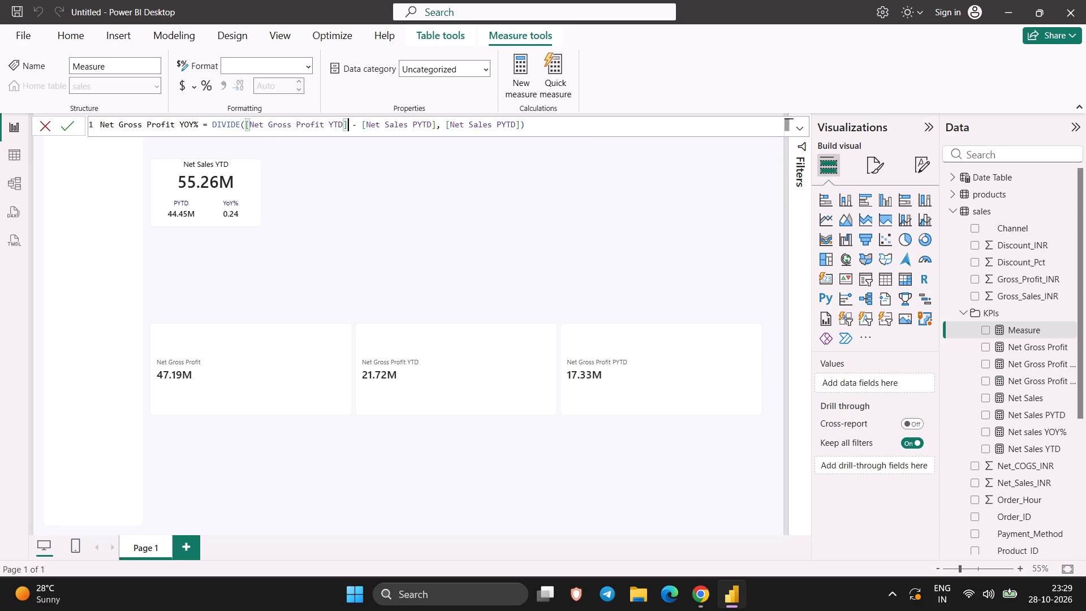
Replace the subtracted [Net Sales PYTD] with [Net Gross Profit PYTD] in the DIVIDE numerator.
left_click(408, 125)
key("BackSpace")
key("BackSpace")
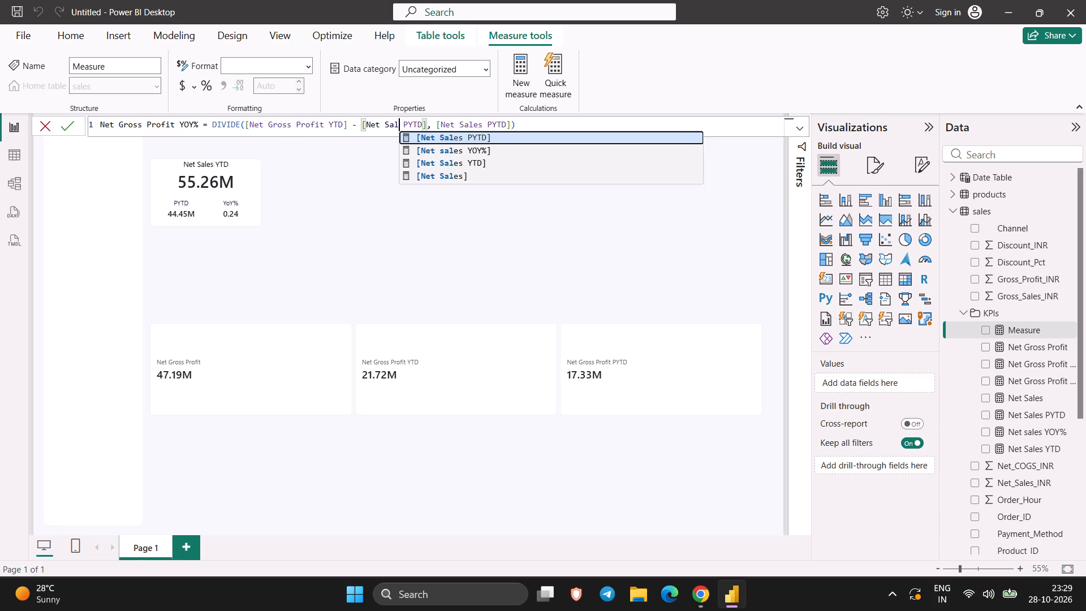
key("BackSpace")
key("BackSpace")
key("BackSpace")
key("shift+g")
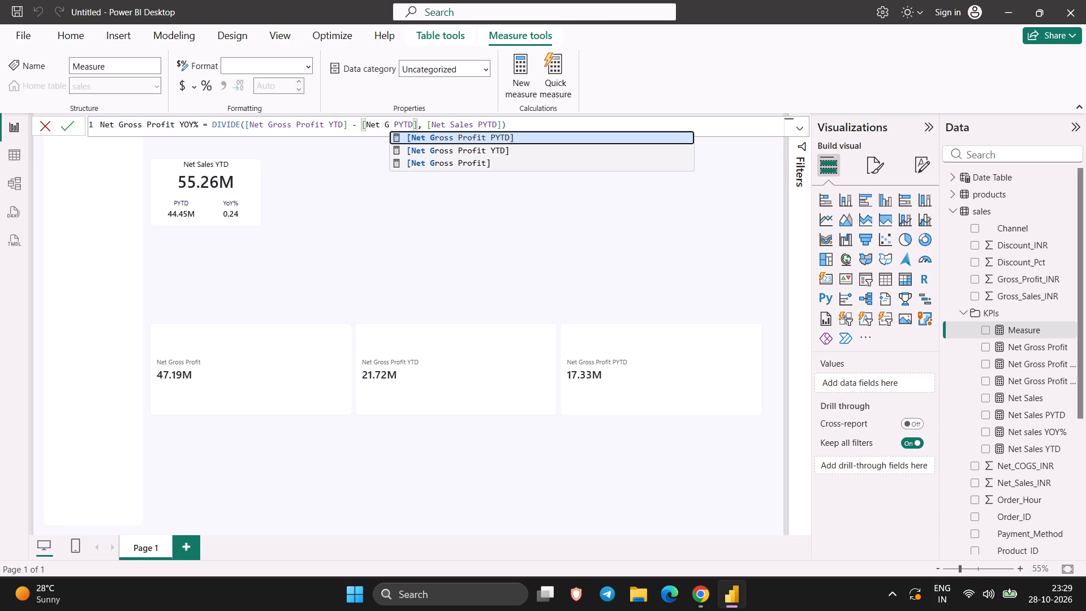
key("Return")
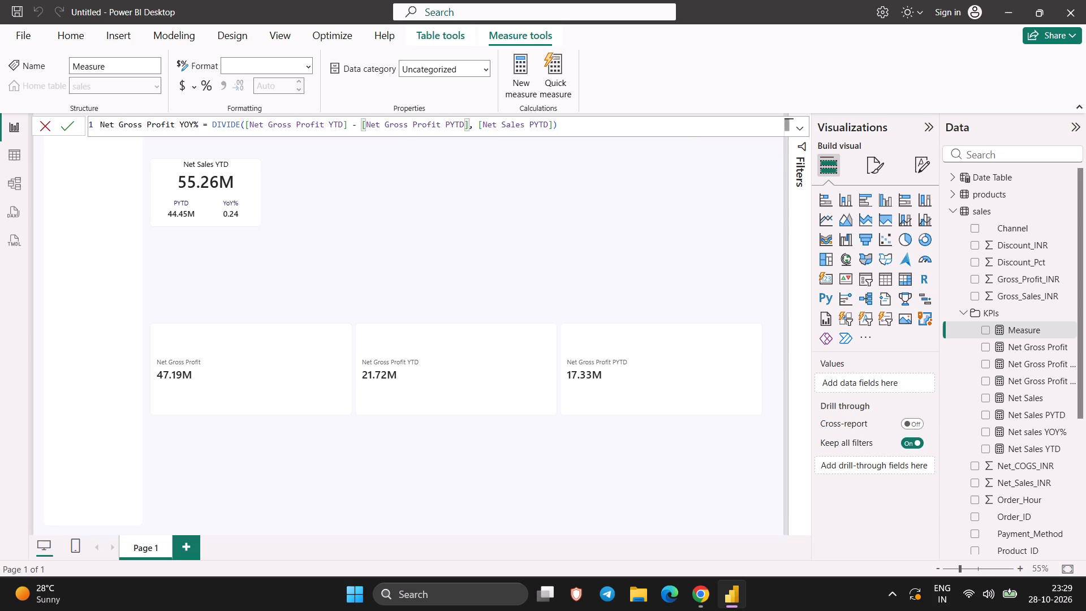
Replace the denominator with [Net Gross Profit PYTD] and commit the Net Gross Profit YOY% measure.
left_click(525, 121)
key("BackSpace")
key("BackSpace")
key("BackSpace")
key("BackSpace")
key("BackSpace")
key("g")
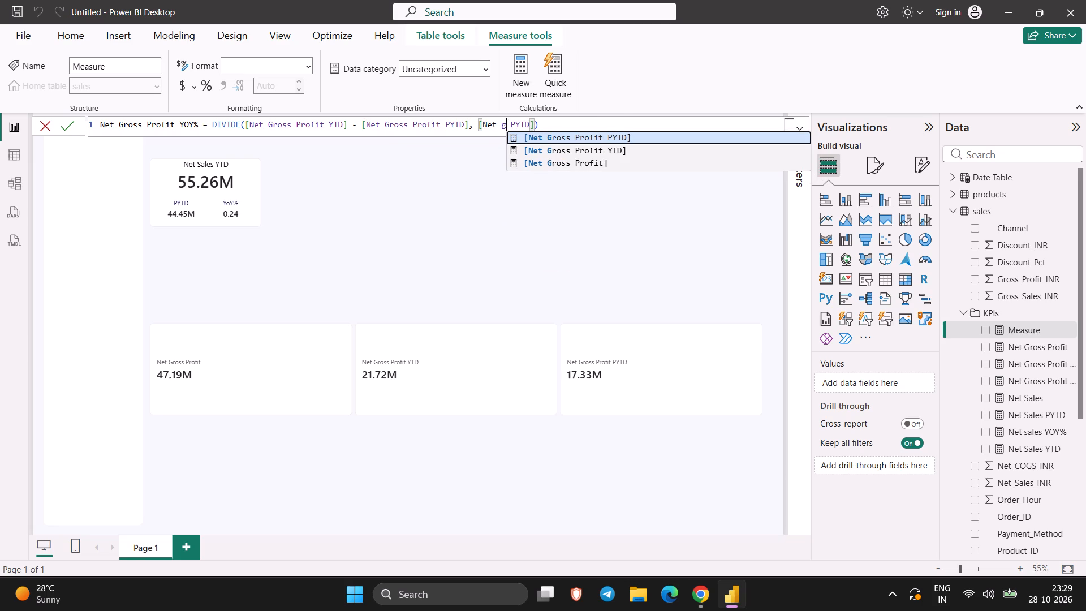
key("Return")
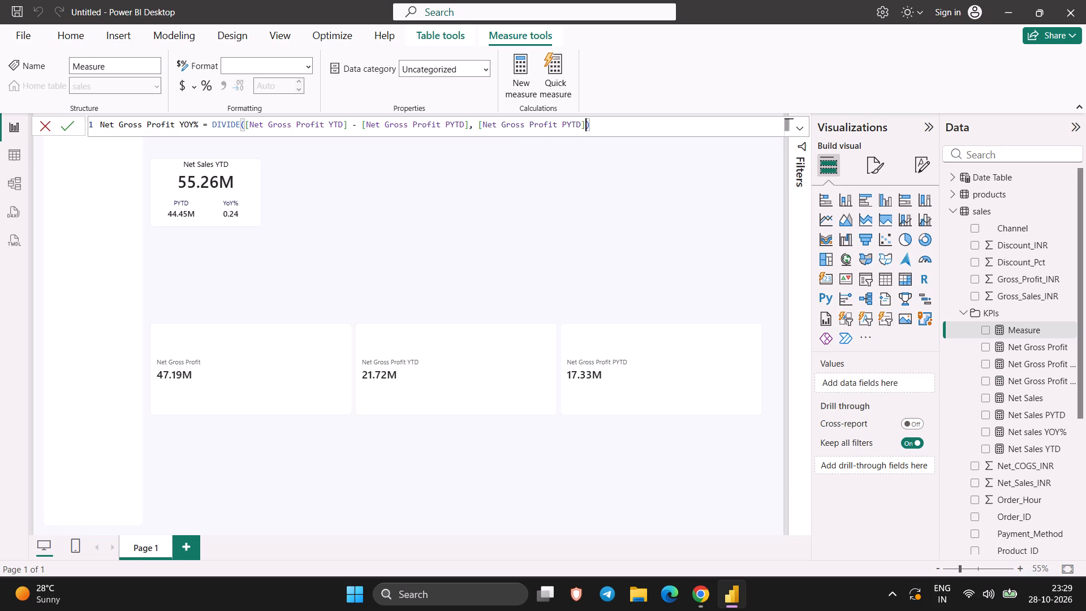
key("Return")
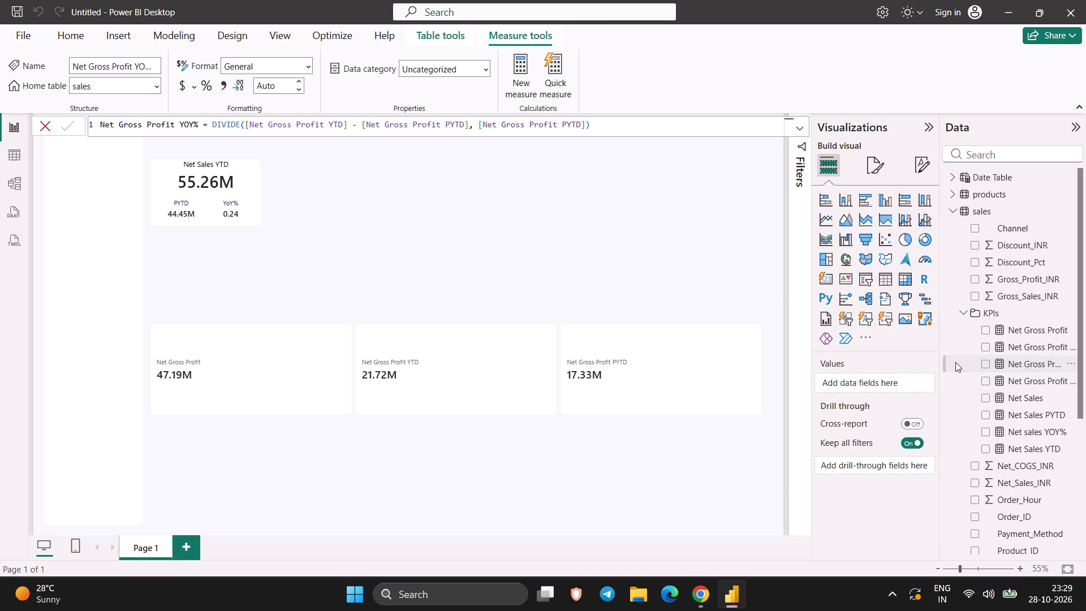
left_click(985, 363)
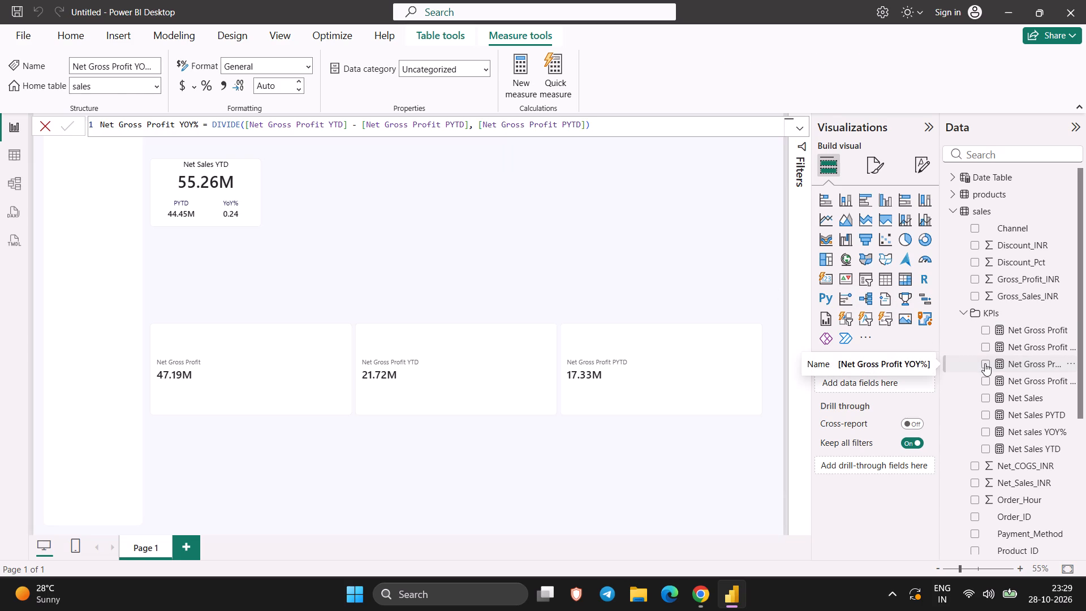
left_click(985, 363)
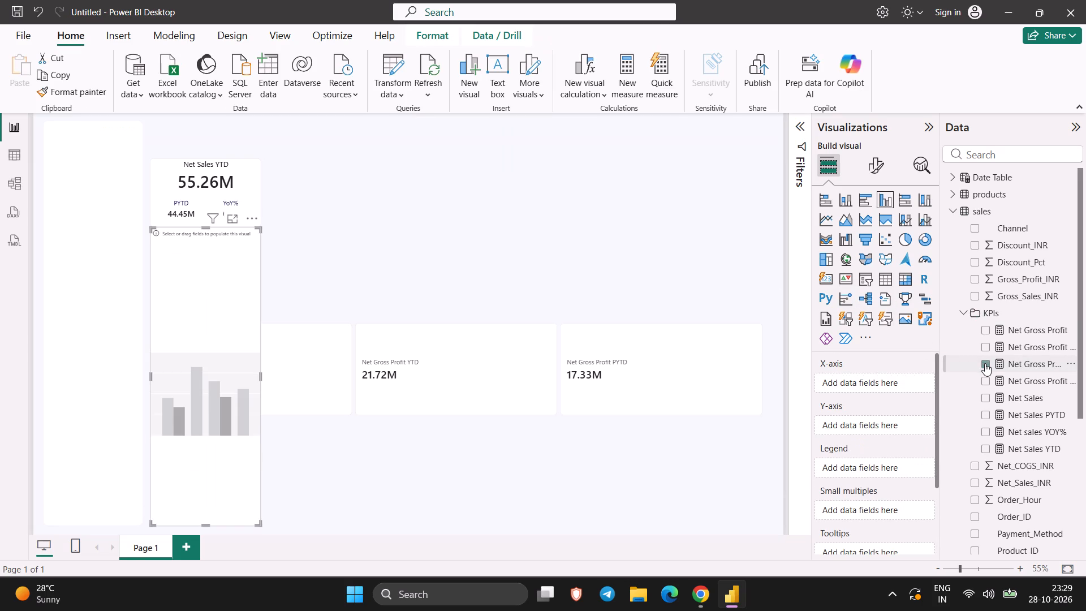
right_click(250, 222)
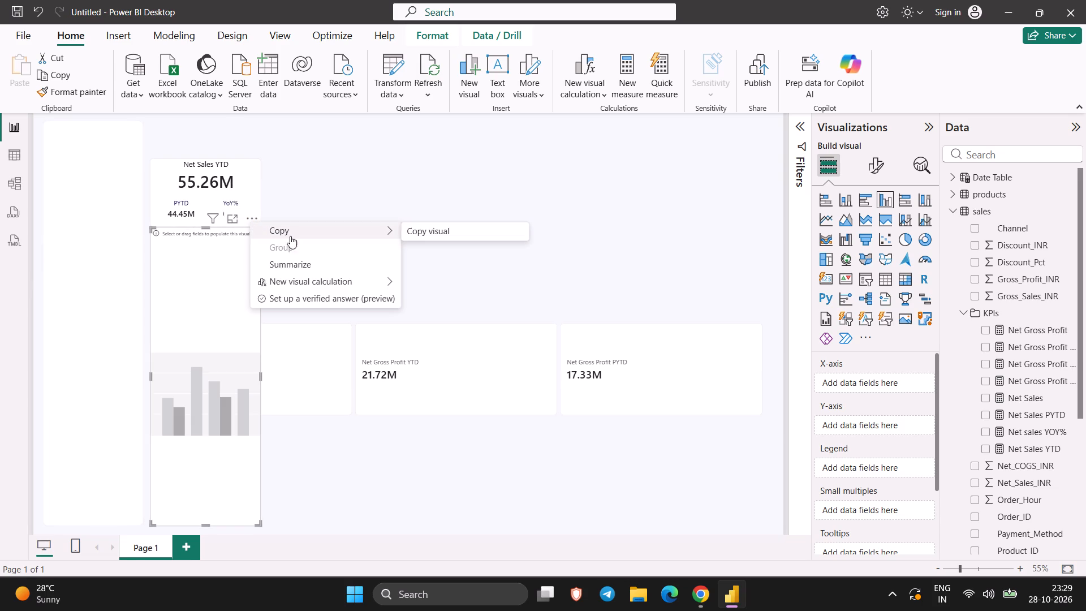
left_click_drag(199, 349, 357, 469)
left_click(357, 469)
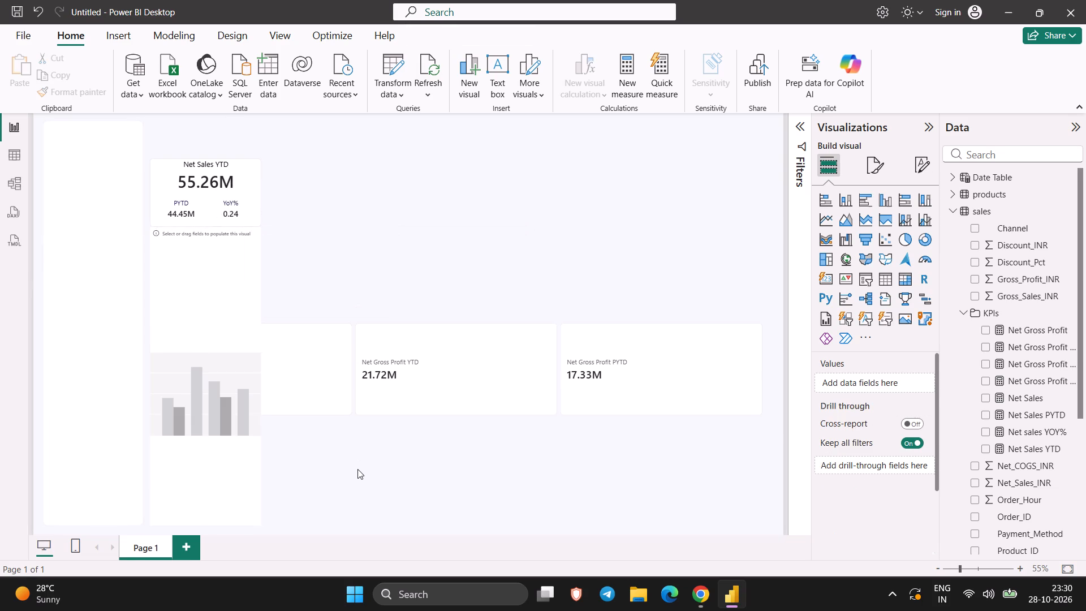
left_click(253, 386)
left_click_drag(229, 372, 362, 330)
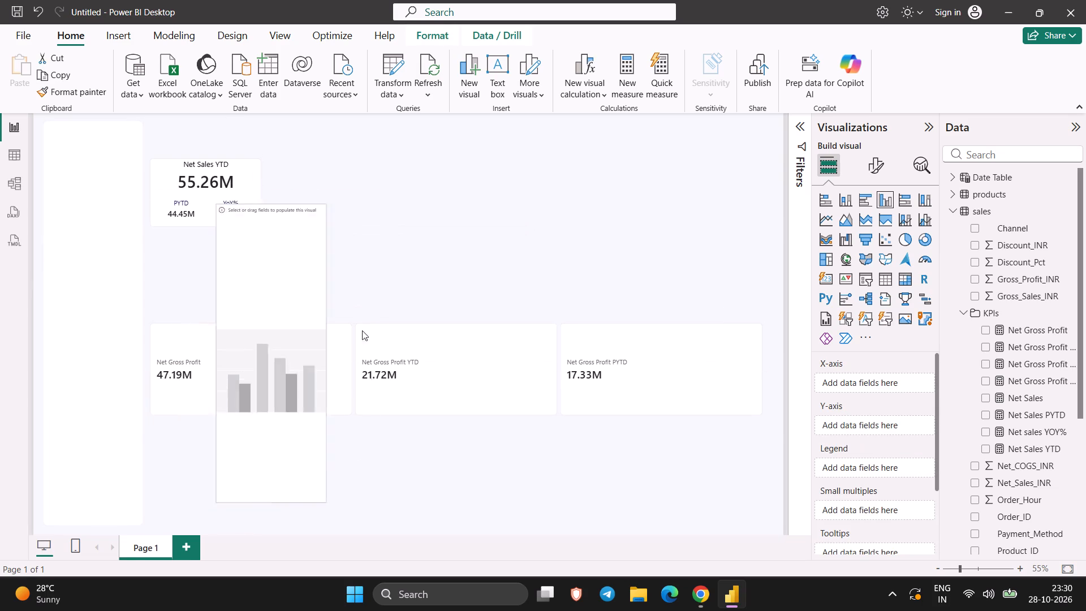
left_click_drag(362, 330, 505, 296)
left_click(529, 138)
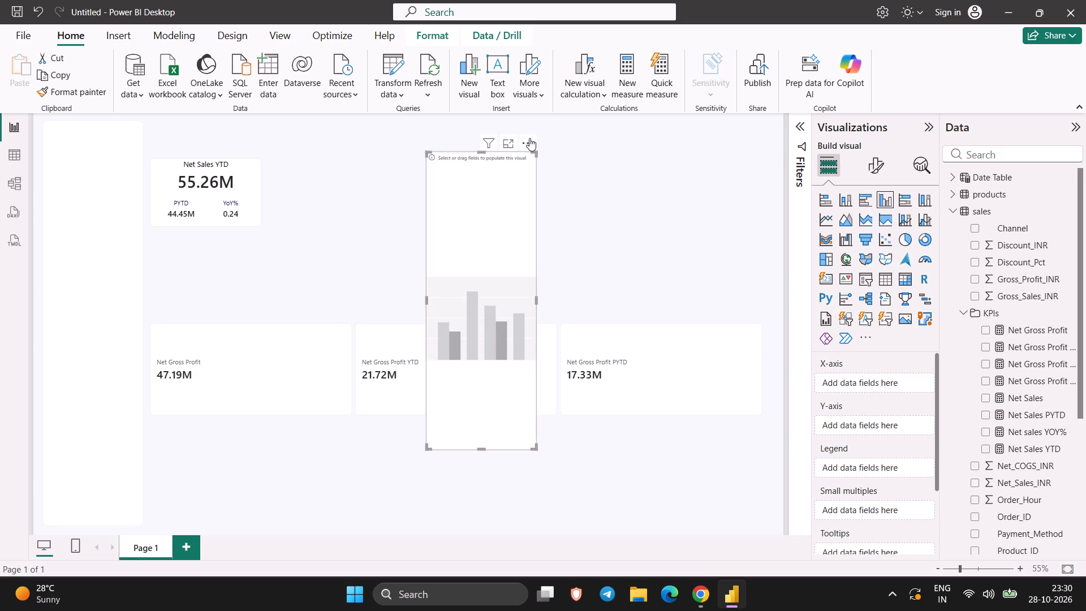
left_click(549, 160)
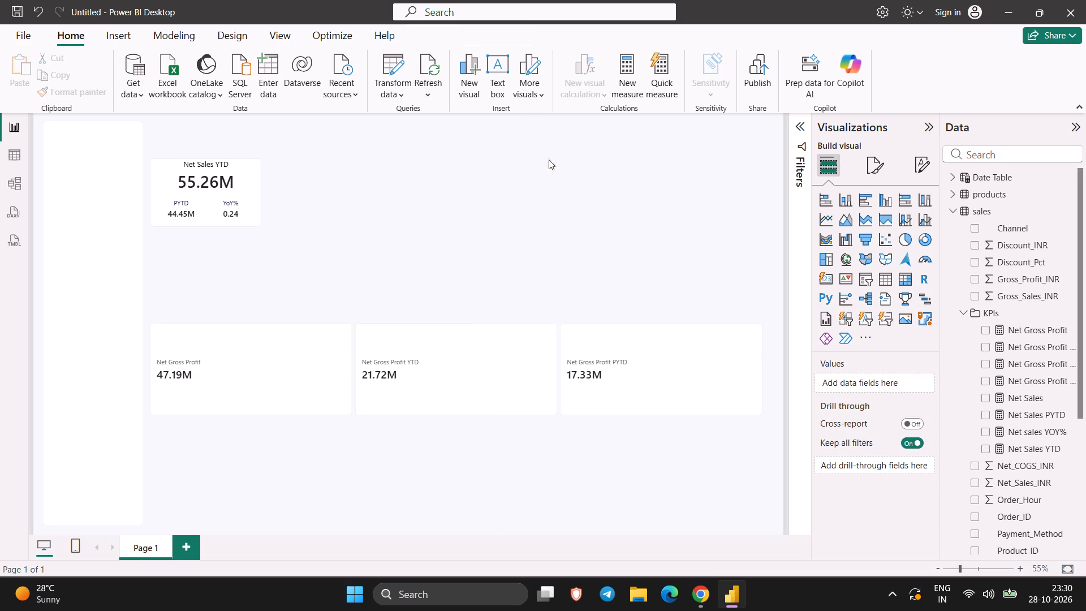
Add Net Gross Profit YOY% to the existing gross profit card visual.
left_click(761, 399)
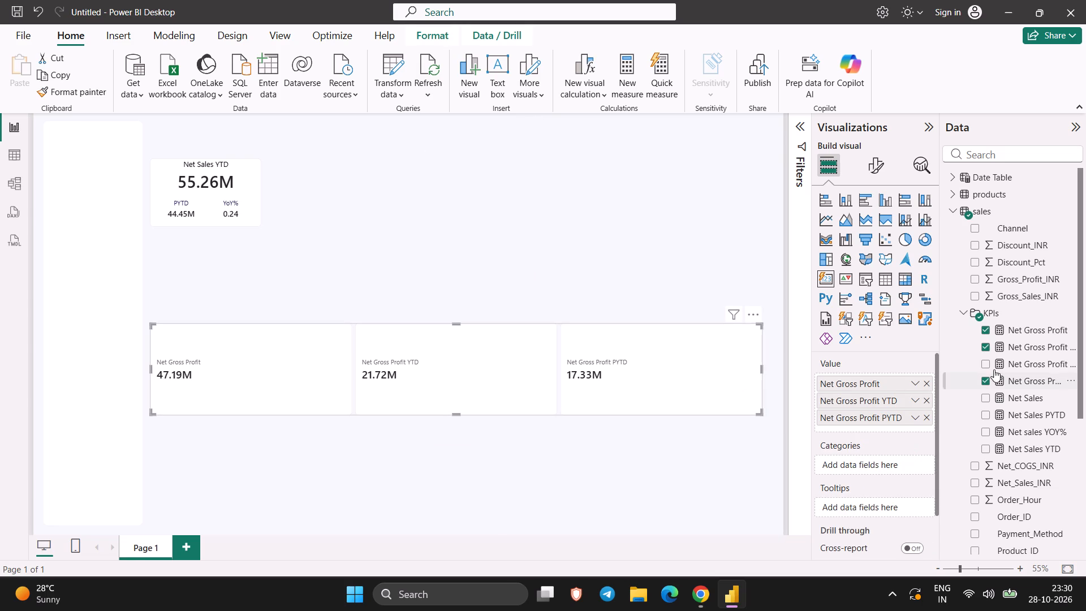
left_click(985, 364)
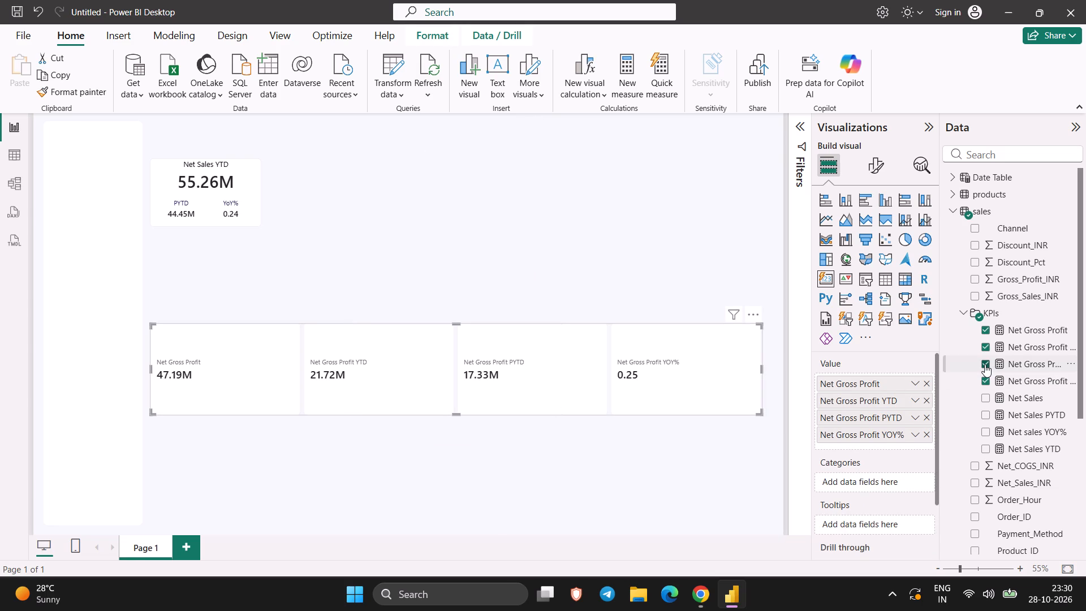
Switch to the Chrome tutorial, skip the ad and advance through the part following the Net Gross Profit PYTD card.
left_click(692, 603)
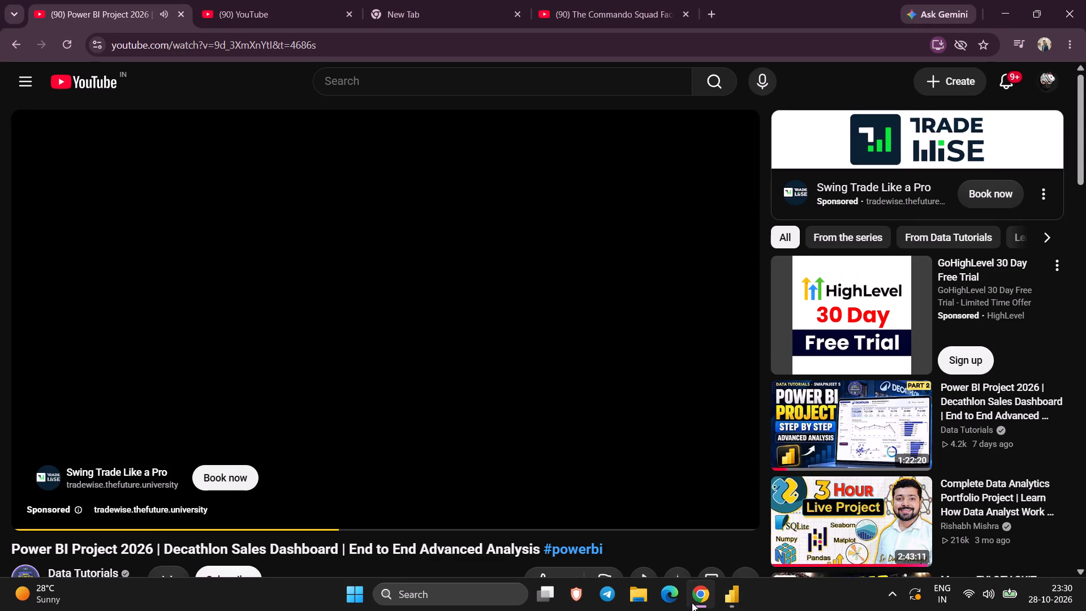
left_click(708, 468)
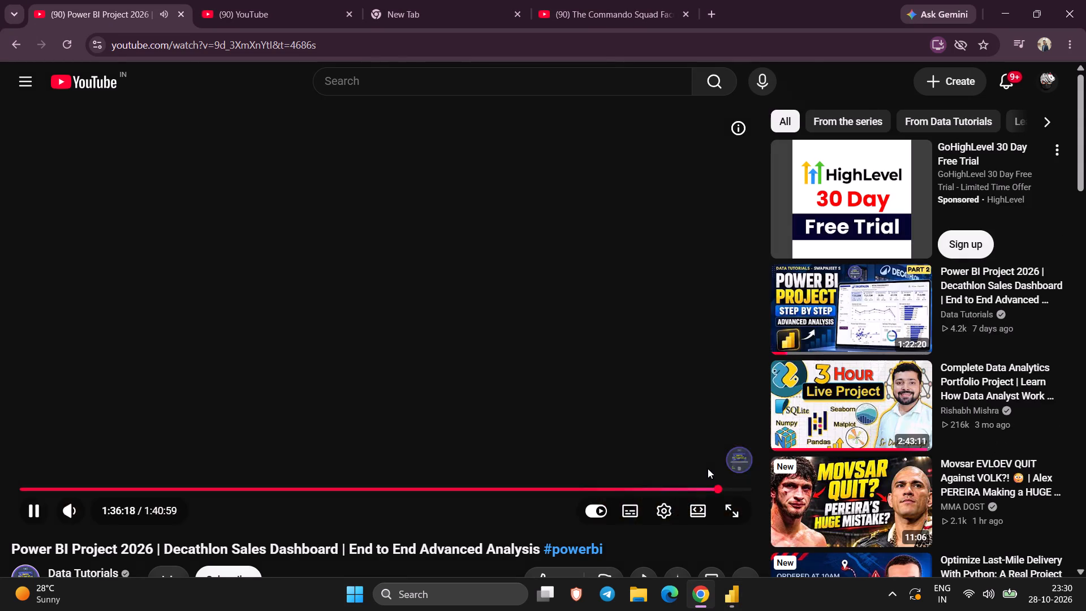
key("Right")
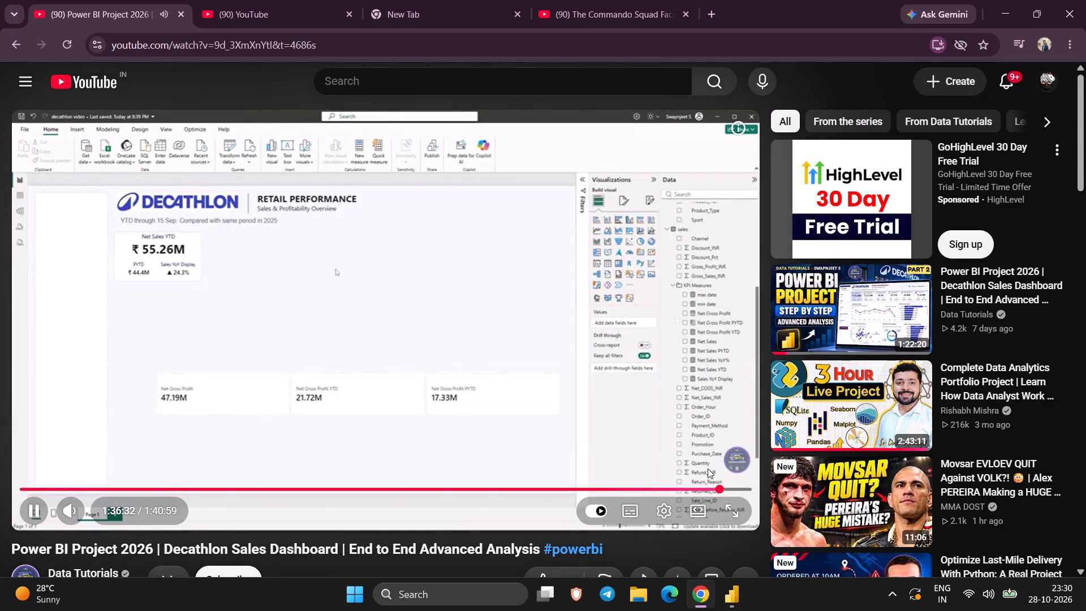
key("Right")
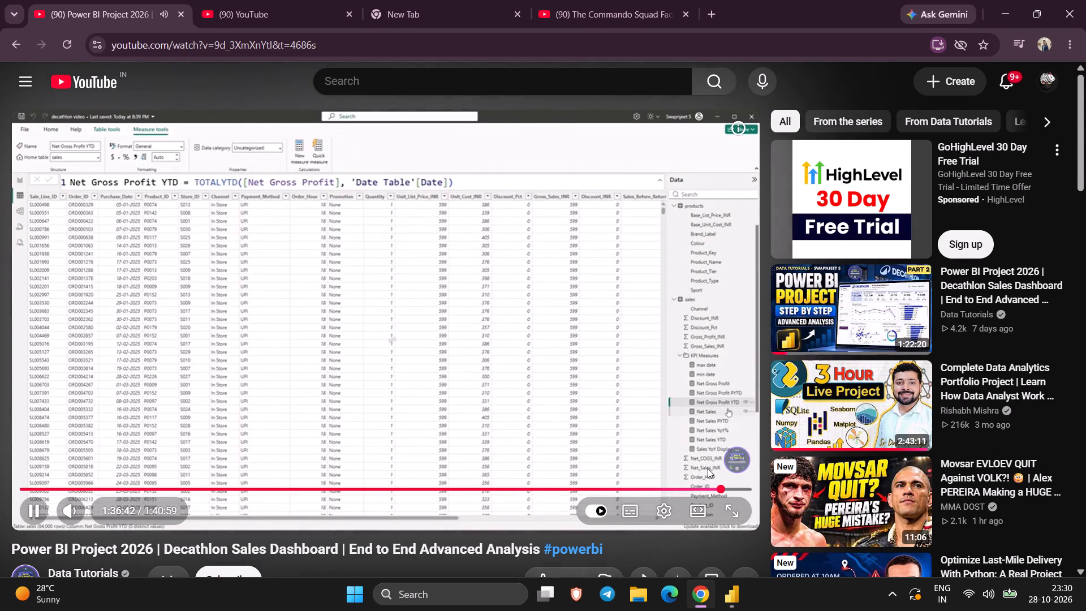
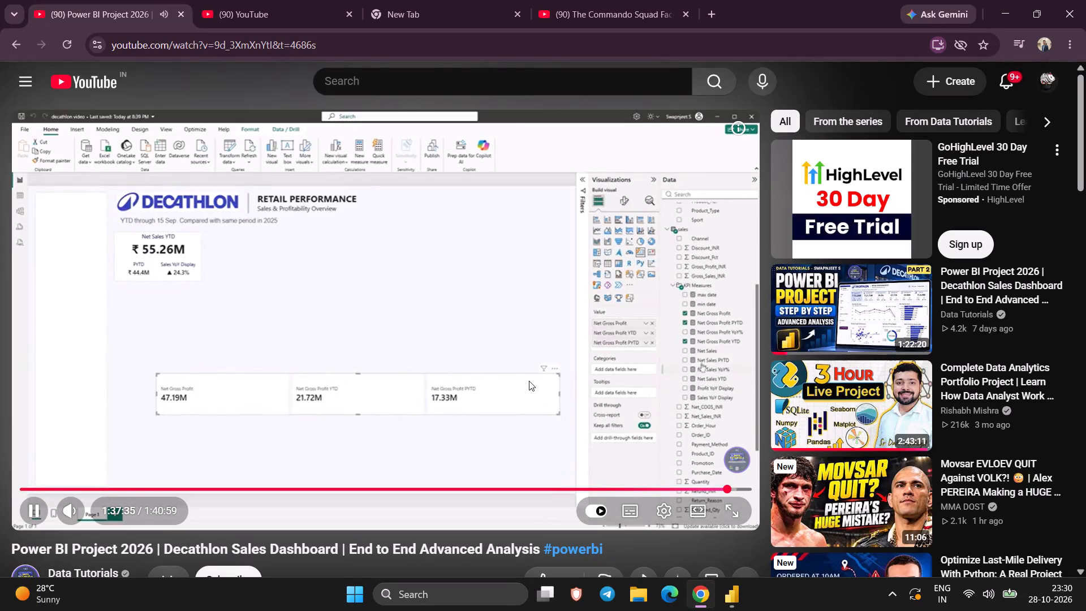
Watch the tutorial part where the gross profit card is added beside Net Sales YTD and its reference labels are opened.
left_click(529, 381)
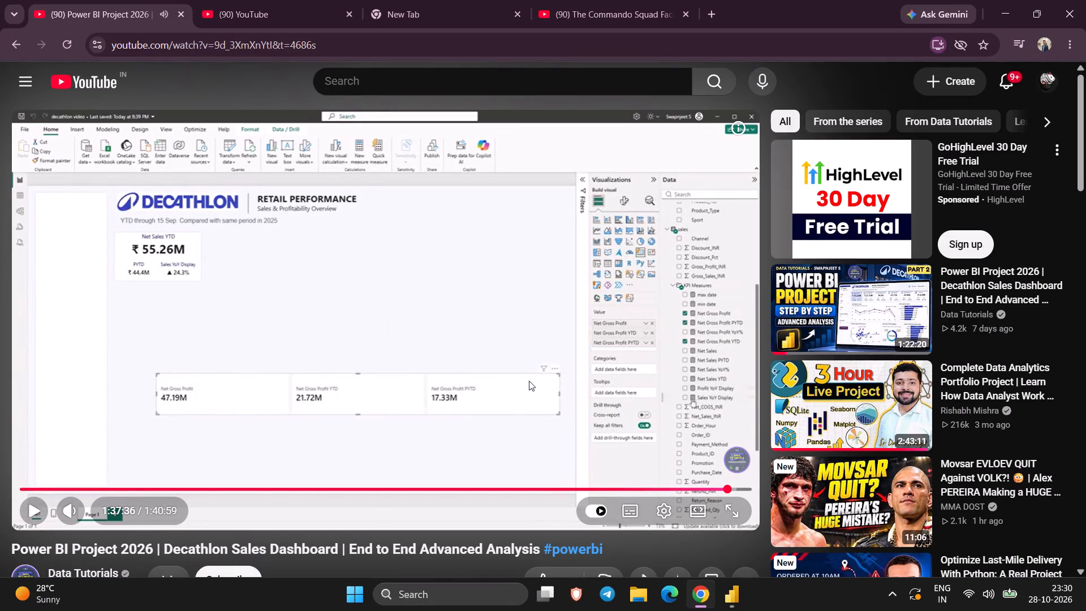
left_click(529, 381)
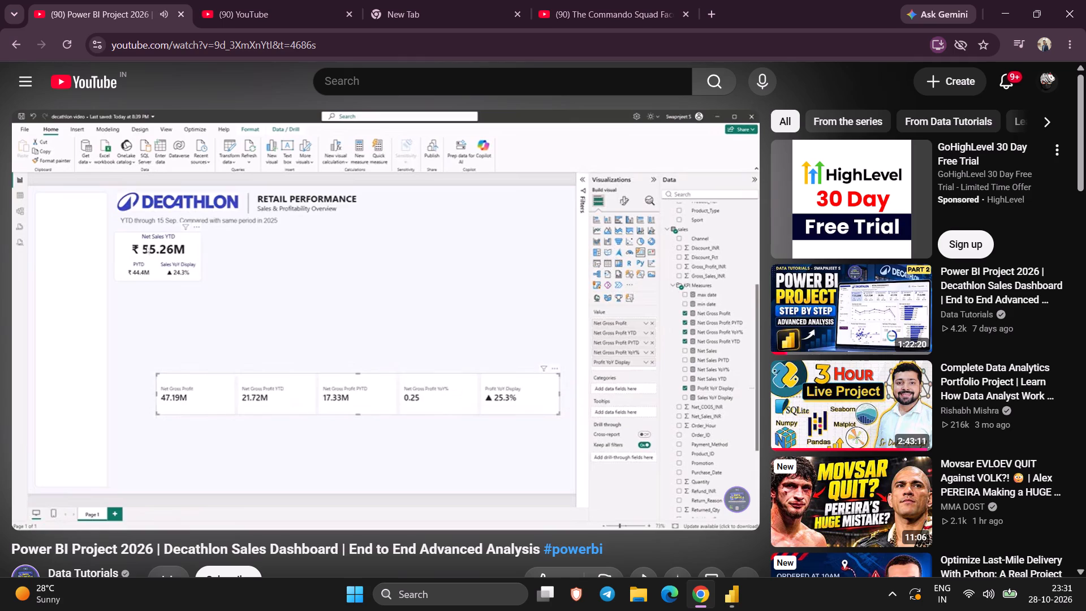
key("Right")
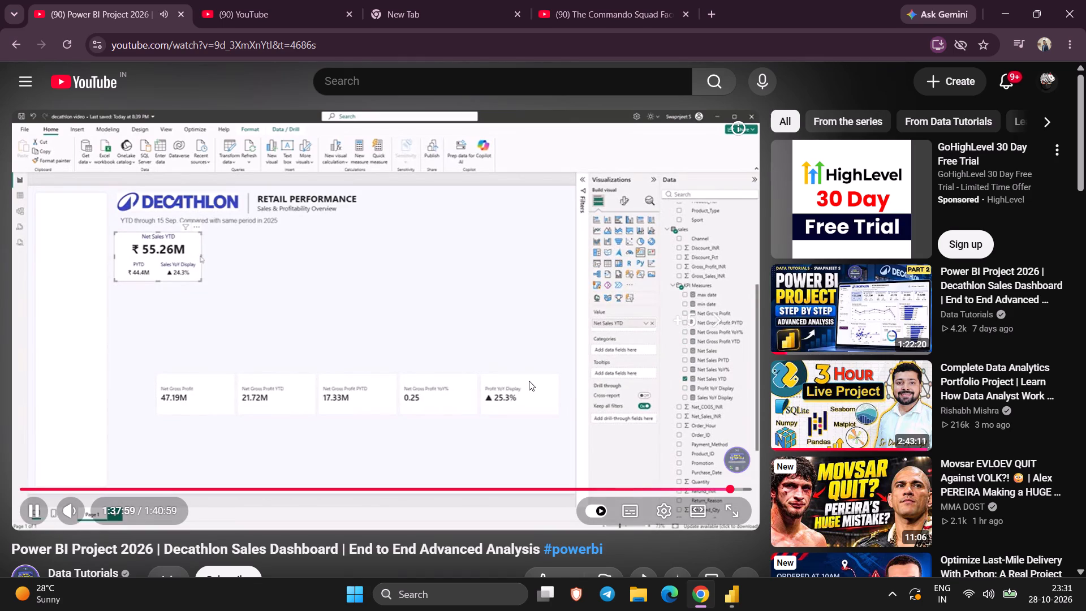
key("Left")
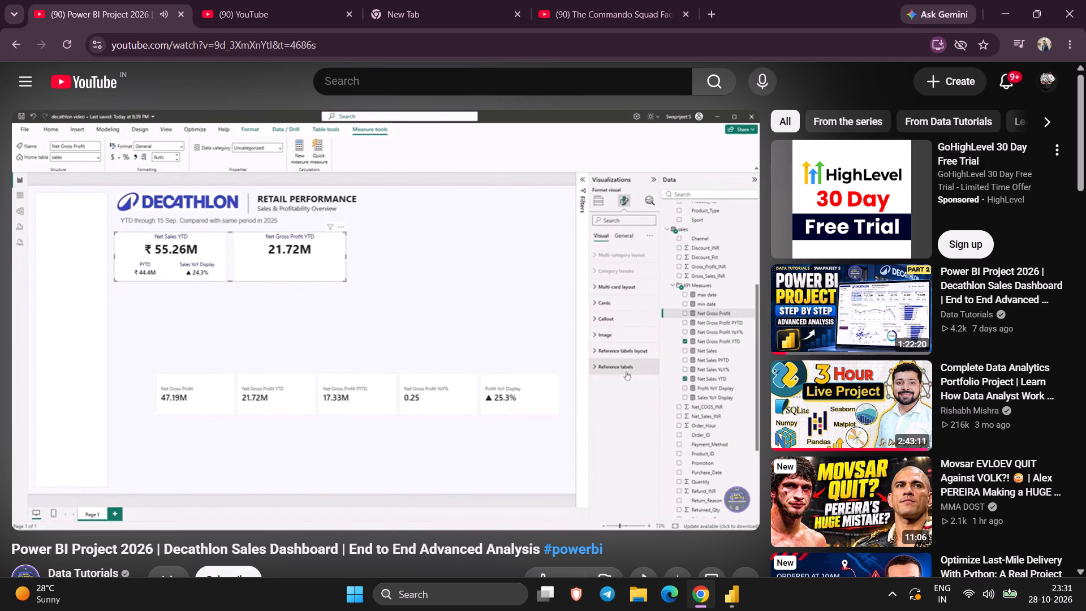
key("space")
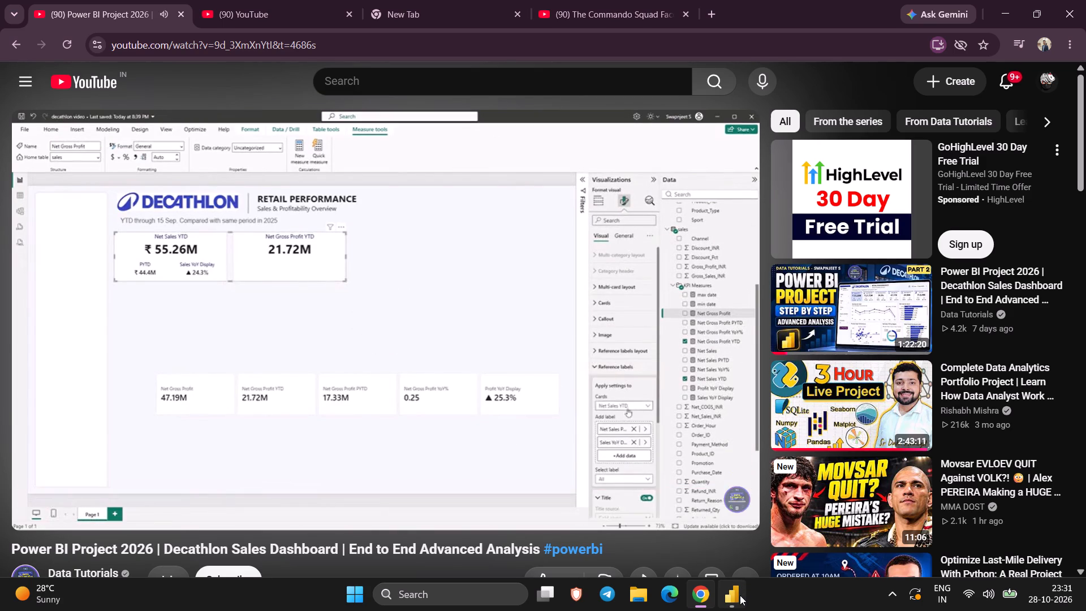
Switch to Power BI Desktop, add Net Gross Profit to the Net Sales YTD card visual and widen the visual for two cards.
left_click(740, 595)
left_click(248, 199)
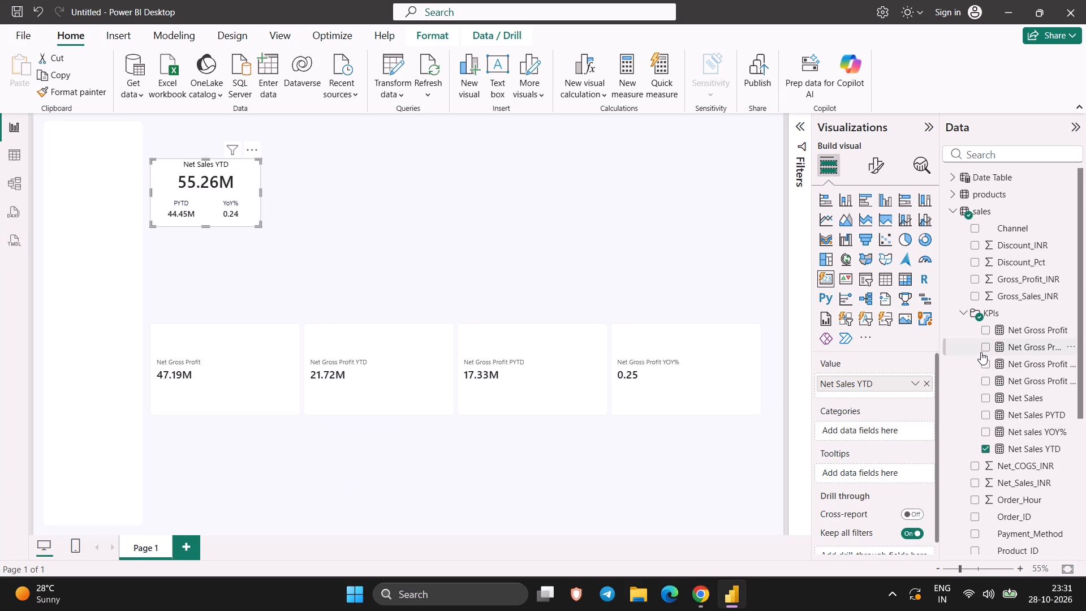
left_click(986, 331)
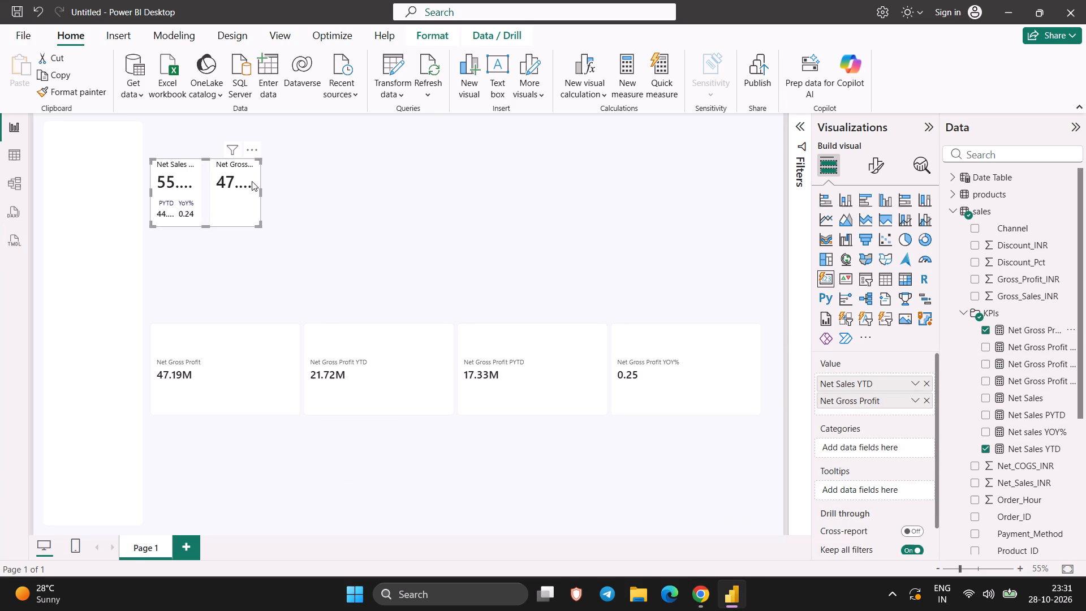
left_click_drag(260, 191, 261, 191)
left_click_drag(261, 191, 377, 199)
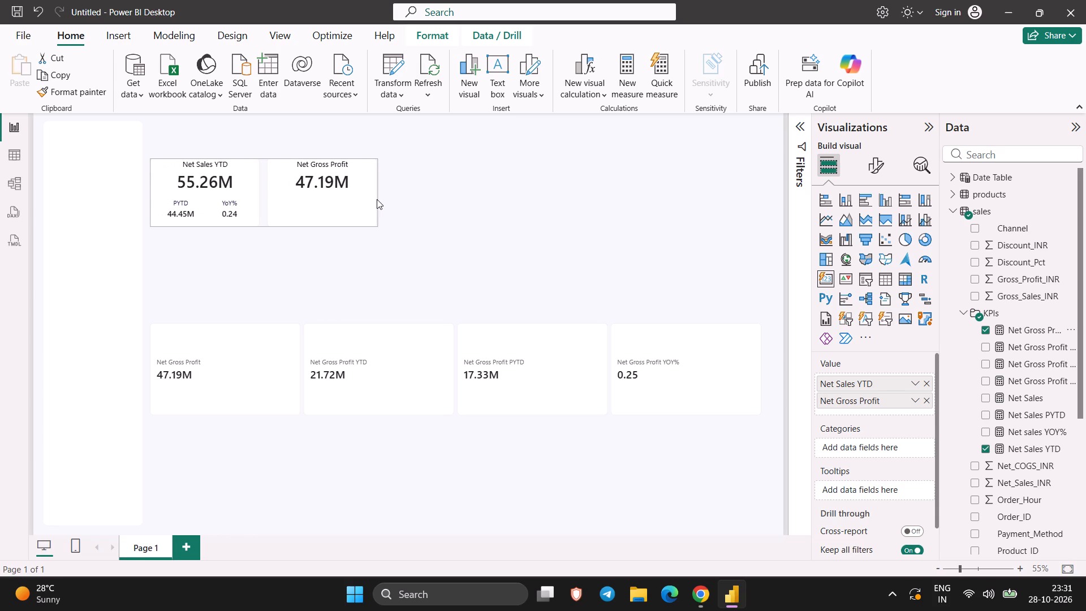
left_click_drag(377, 199, 374, 199)
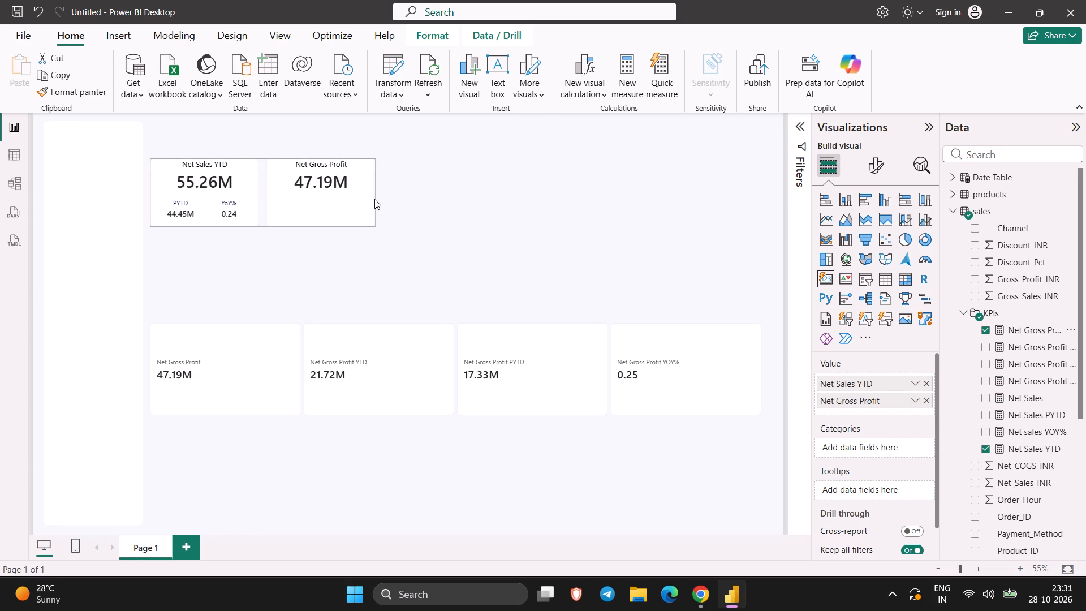
left_click_drag(374, 199, 374, 199)
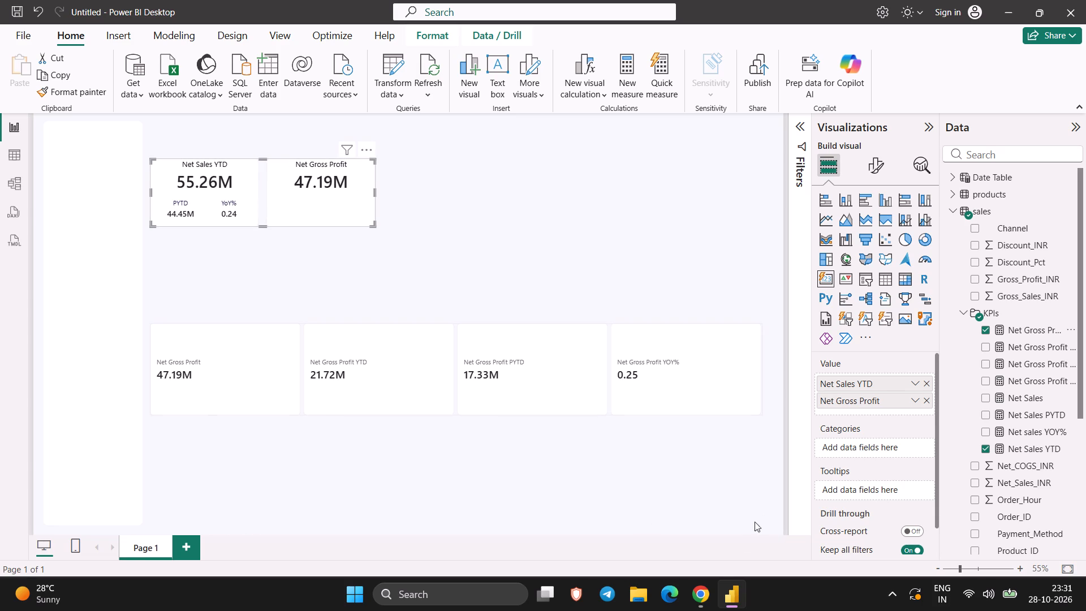
Switch to the Chrome tutorial and briefly play the reference labels part.
left_click(703, 587)
key("space")
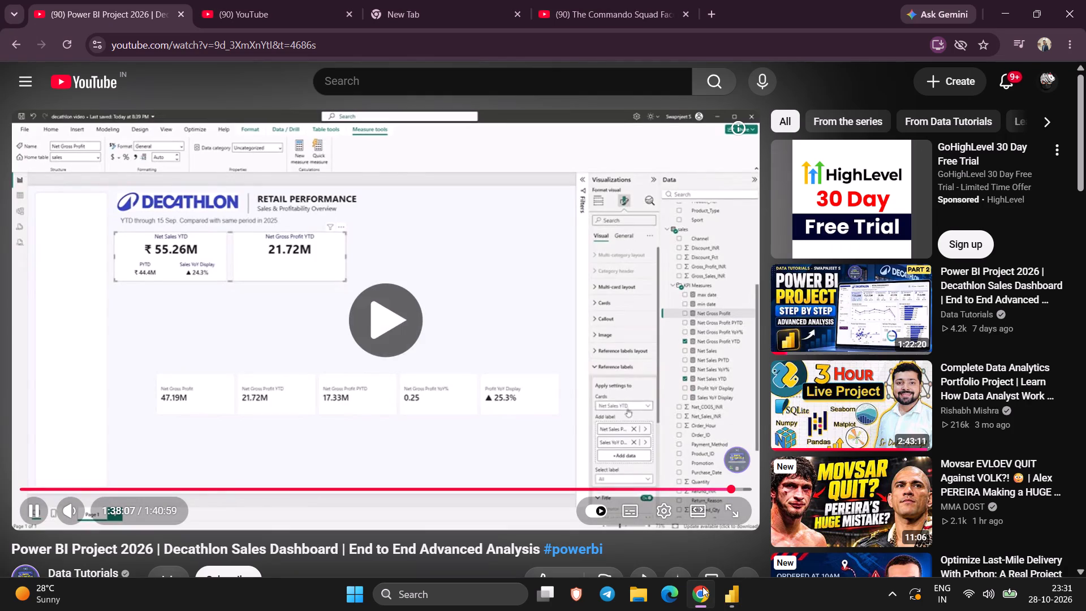
key("space")
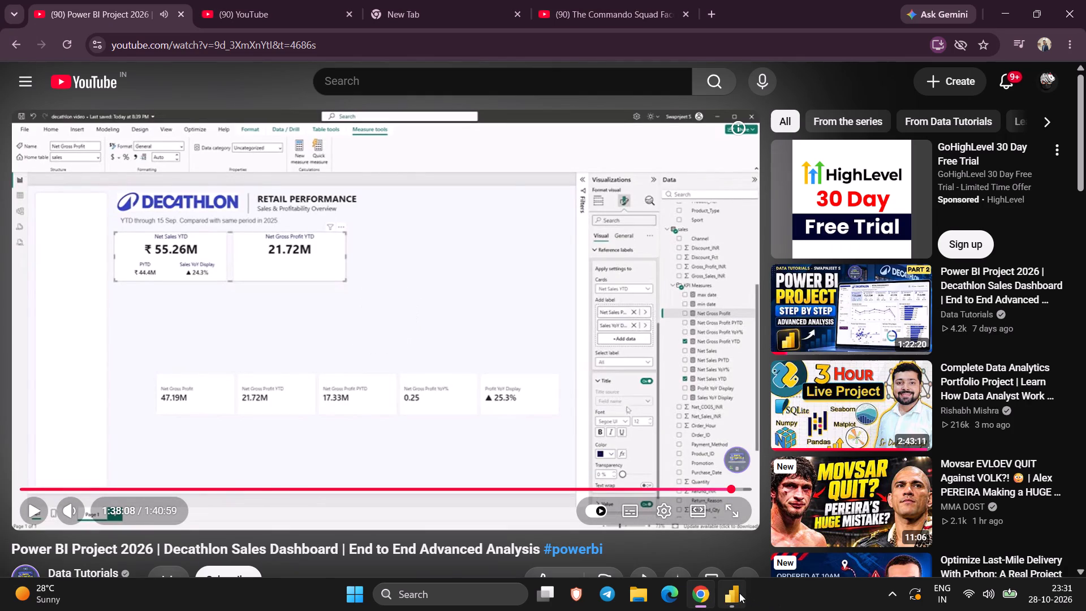
Switch to Power BI Desktop, replace Net Gross Profit with Net Gross Profit PYTD in the top card visual and widen it slightly.
left_click(739, 593)
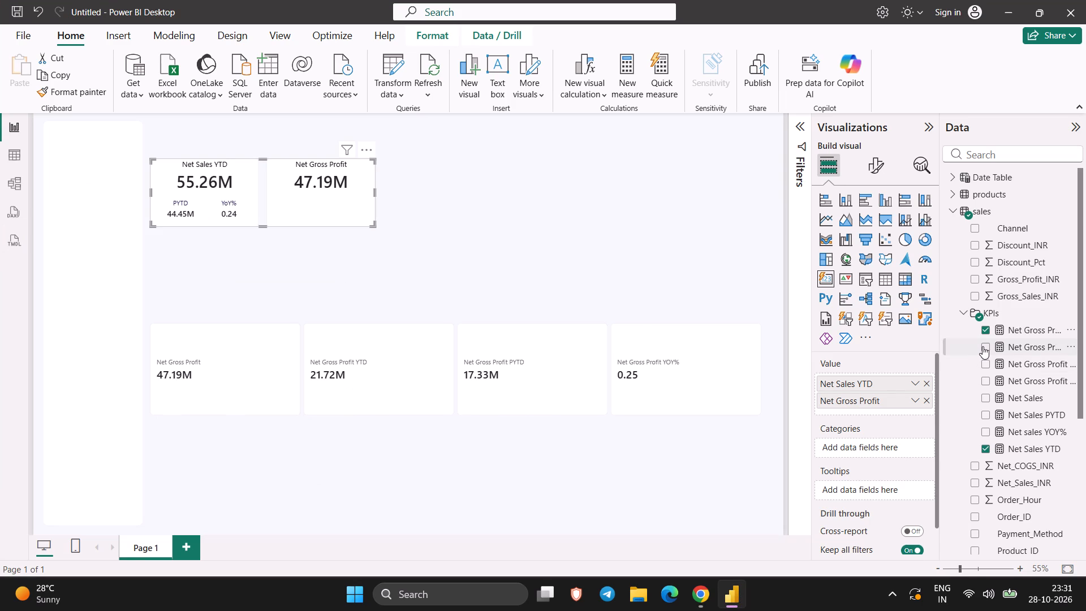
left_click(982, 346)
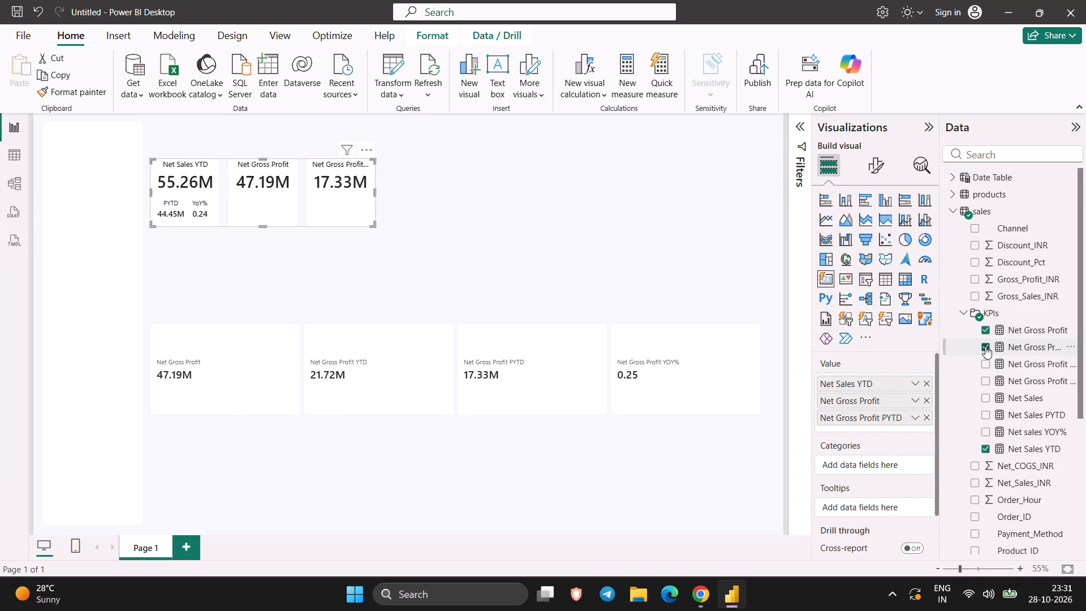
left_click(985, 346)
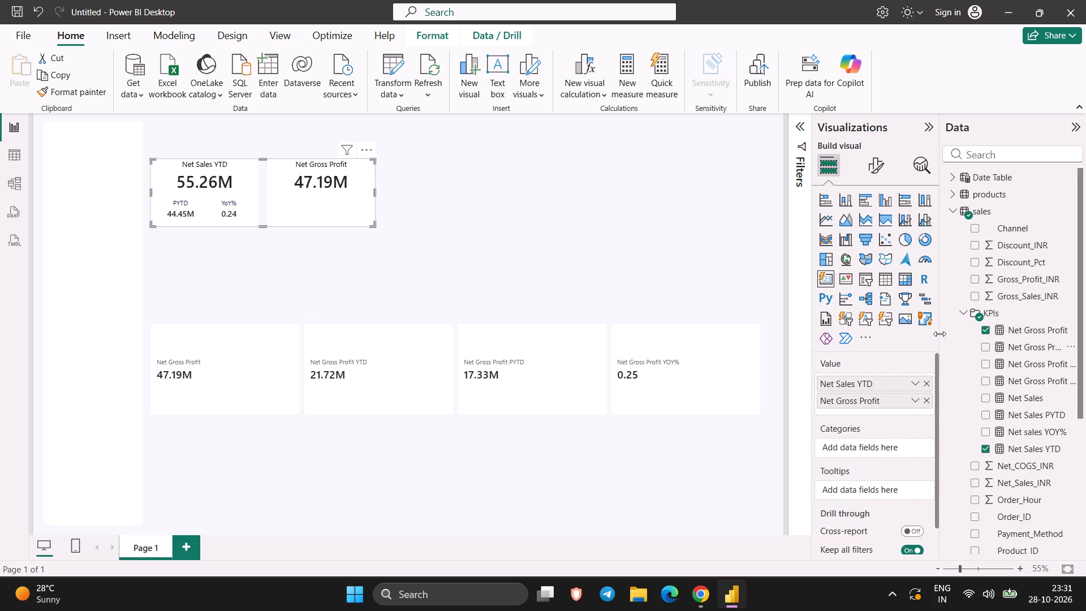
left_click_drag(940, 334, 899, 339)
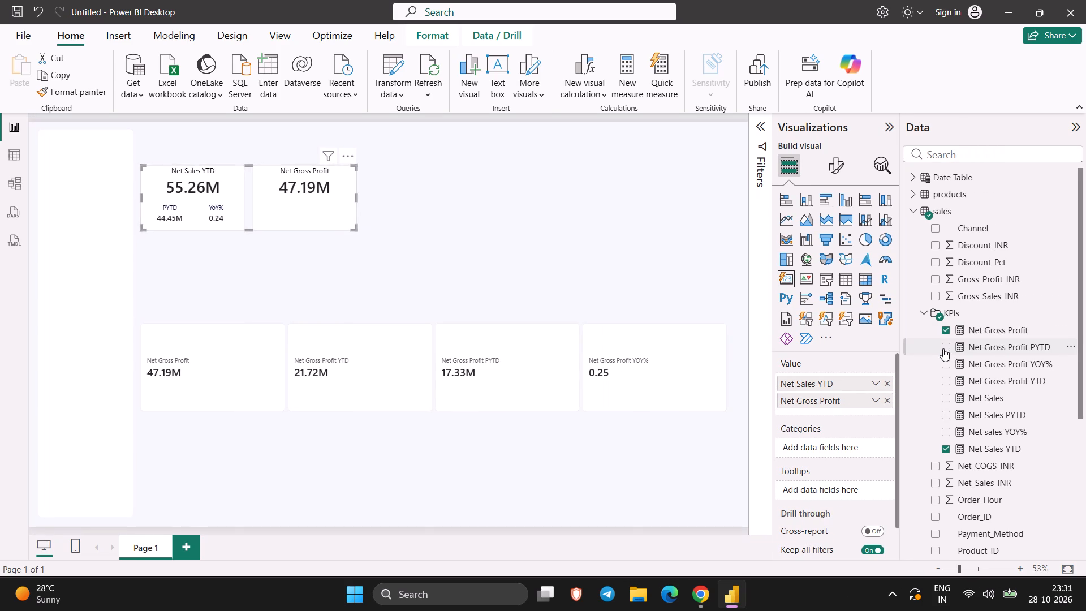
left_click(943, 347)
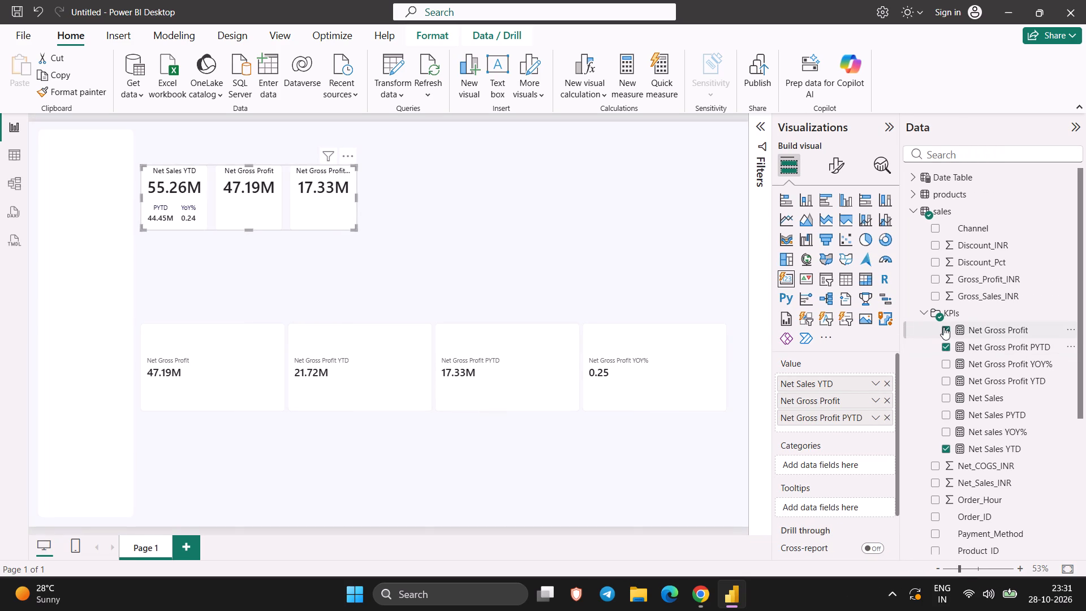
left_click(943, 327)
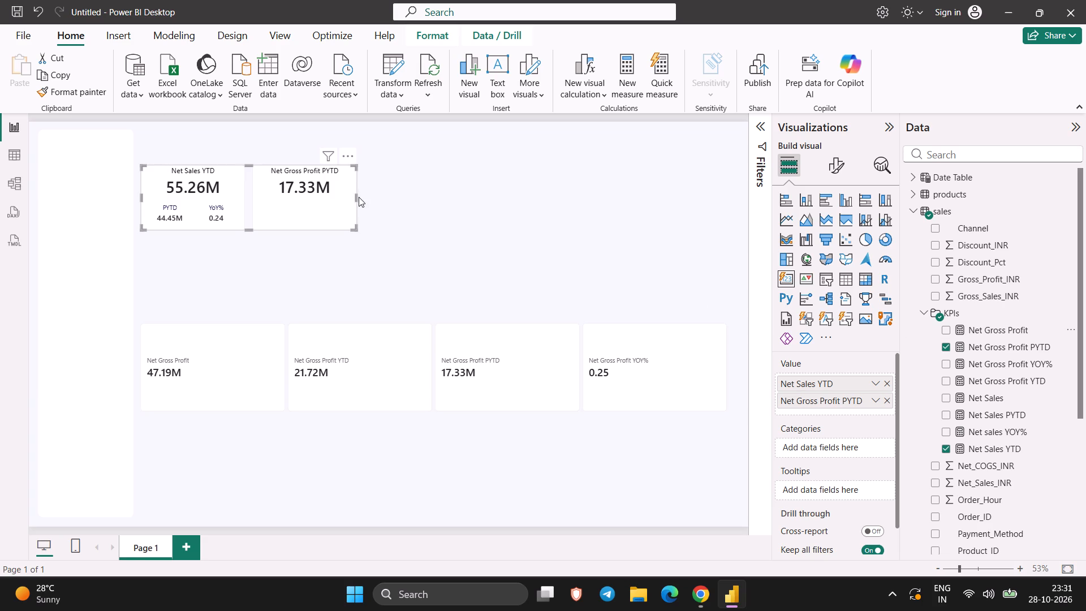
left_click_drag(357, 197, 378, 200)
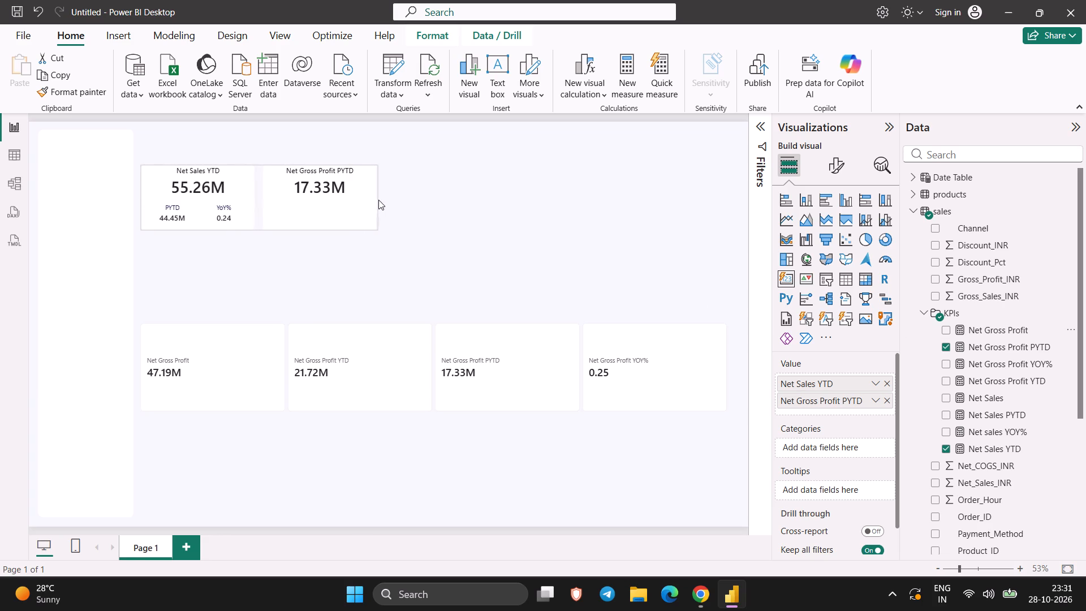
left_click_drag(378, 200, 380, 200)
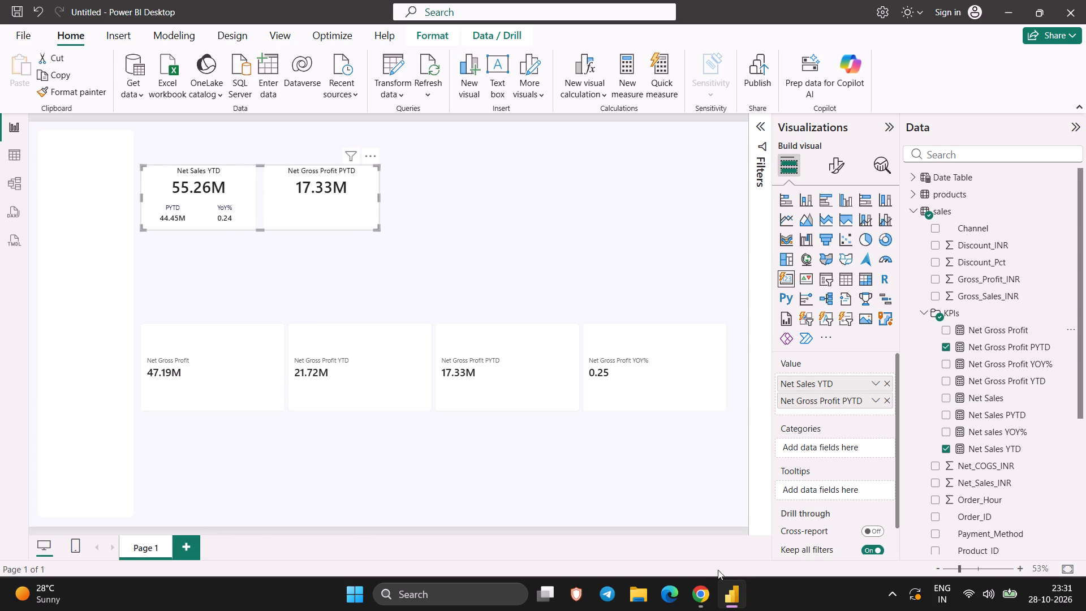
Check the tutorial in Chrome again and return to Power BI Desktop.
left_click(698, 587)
left_click(698, 587)
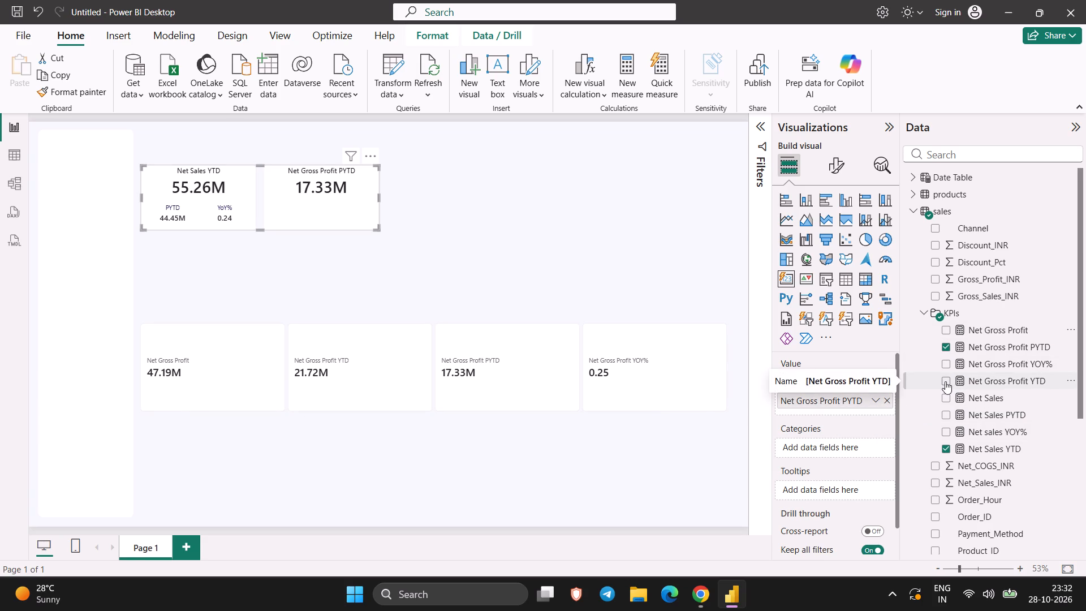
In the top card visual's formatting, apply the reference label settings to the Net Gross Profit PYTD card.
scroll(843, 452, "down", 5)
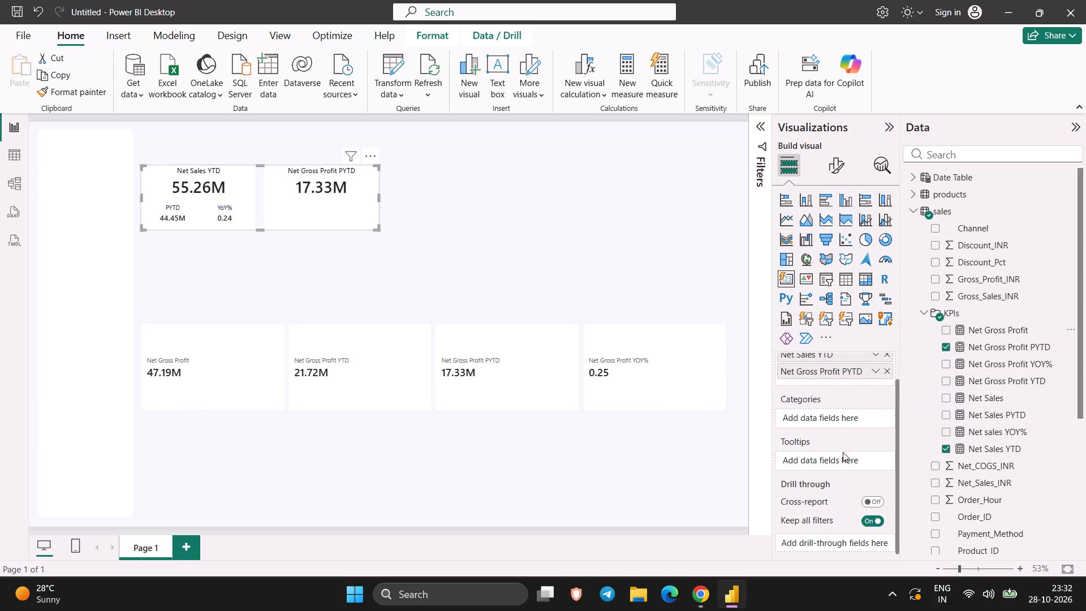
left_click(328, 196)
left_click(834, 168)
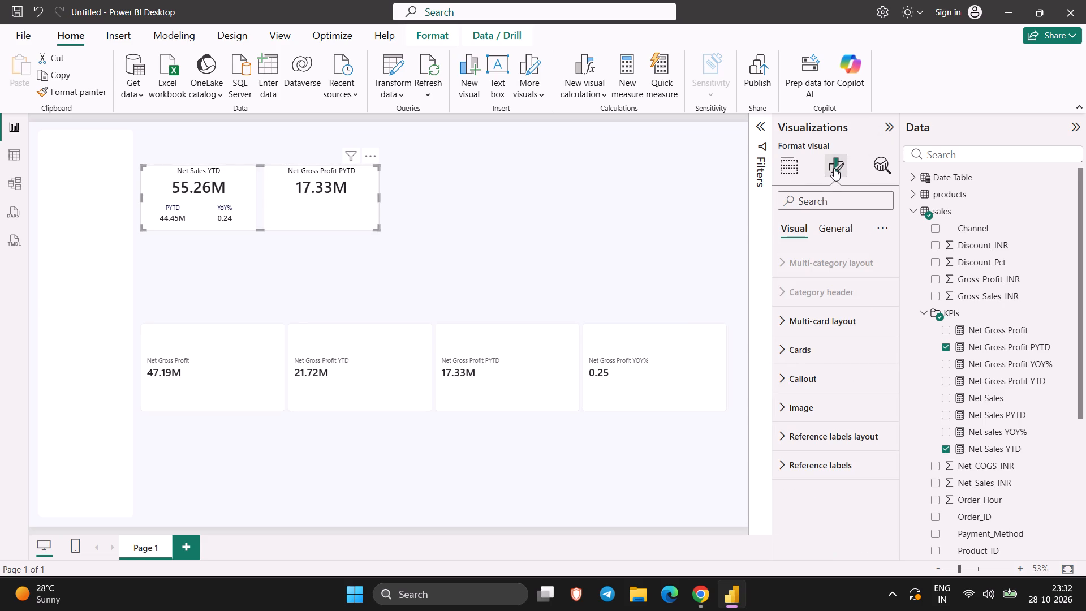
left_click(822, 443)
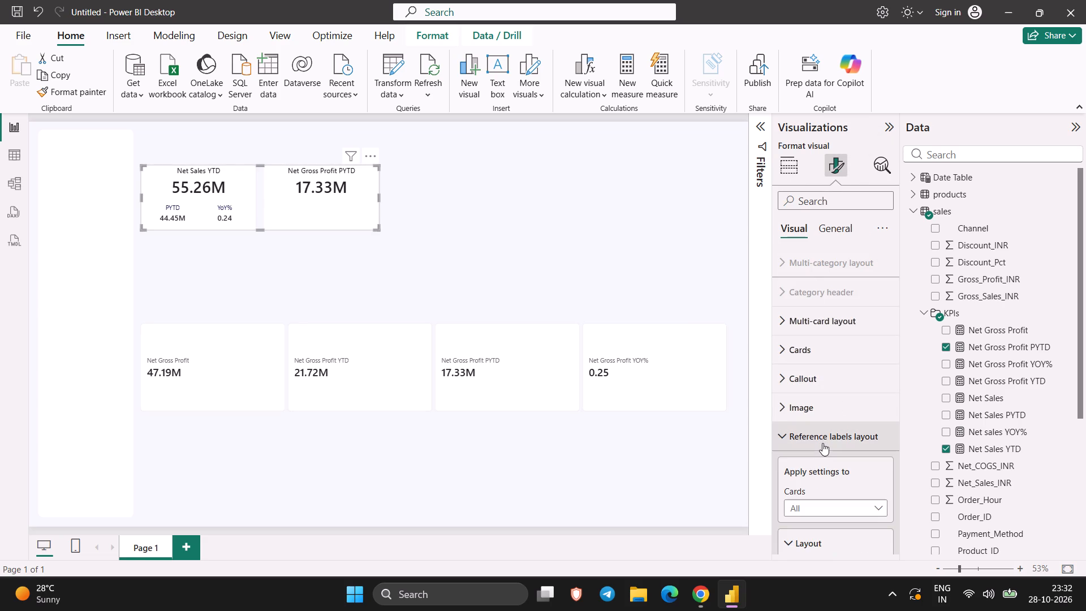
scroll(822, 443, "down", 6)
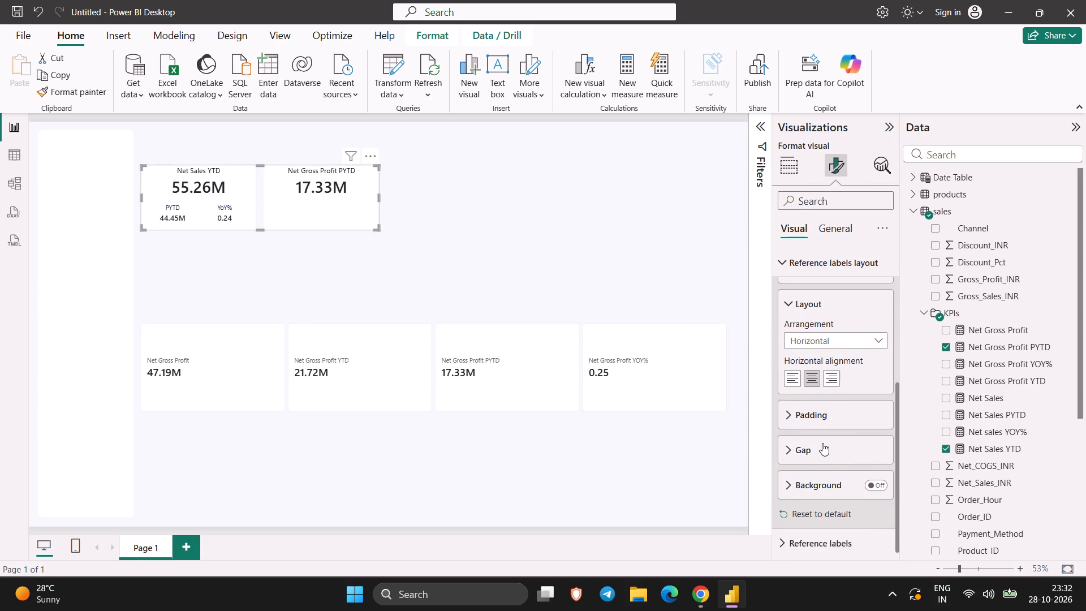
scroll(822, 443, "up", 6)
left_click(784, 431)
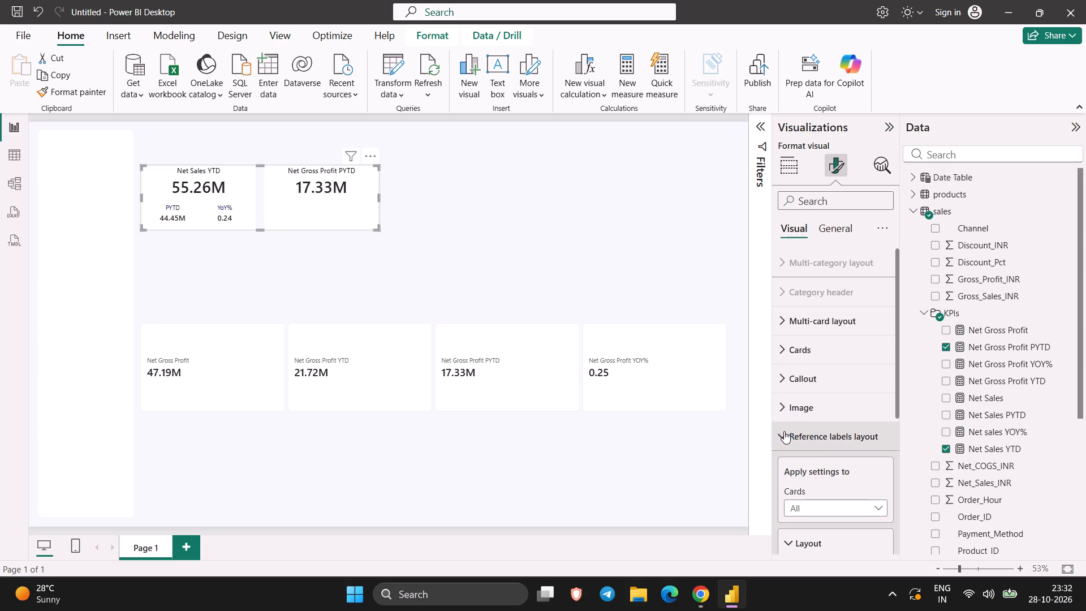
left_click(800, 472)
scroll(800, 472, "down", 4)
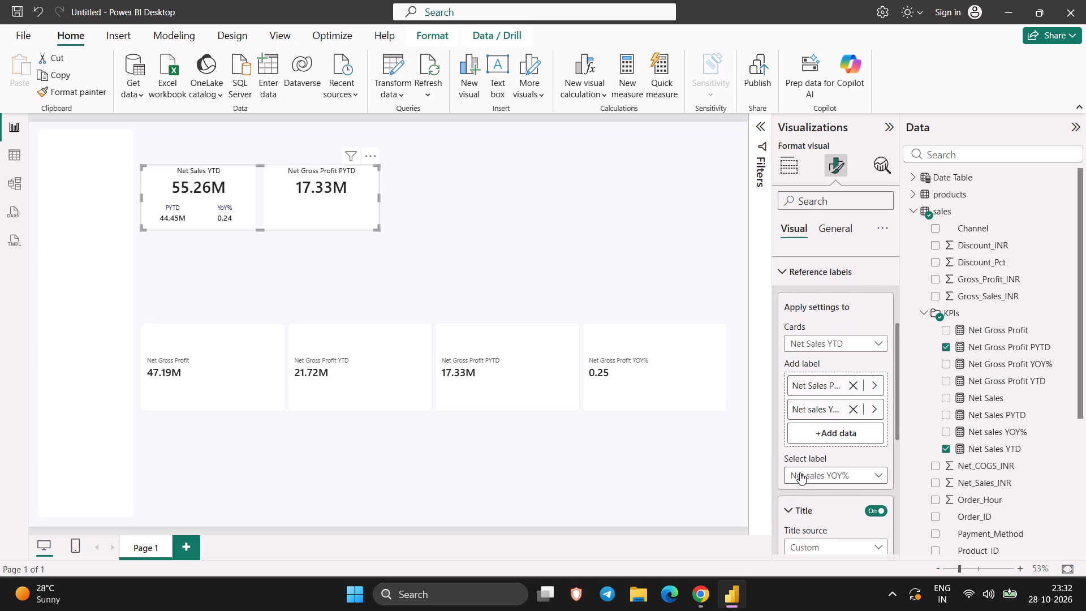
left_click(812, 375)
left_click(817, 398)
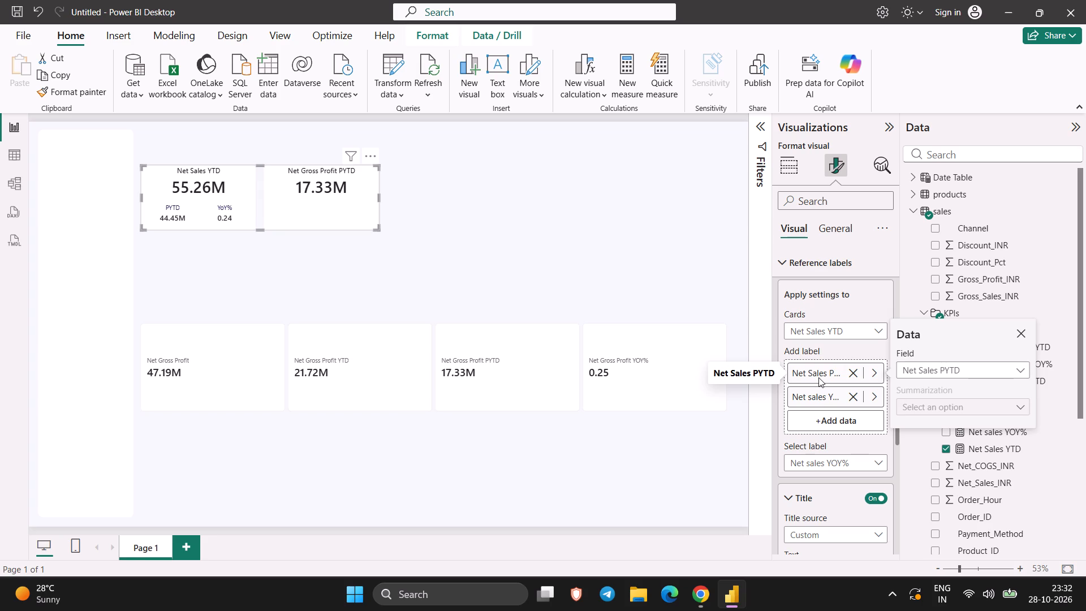
left_click(818, 377)
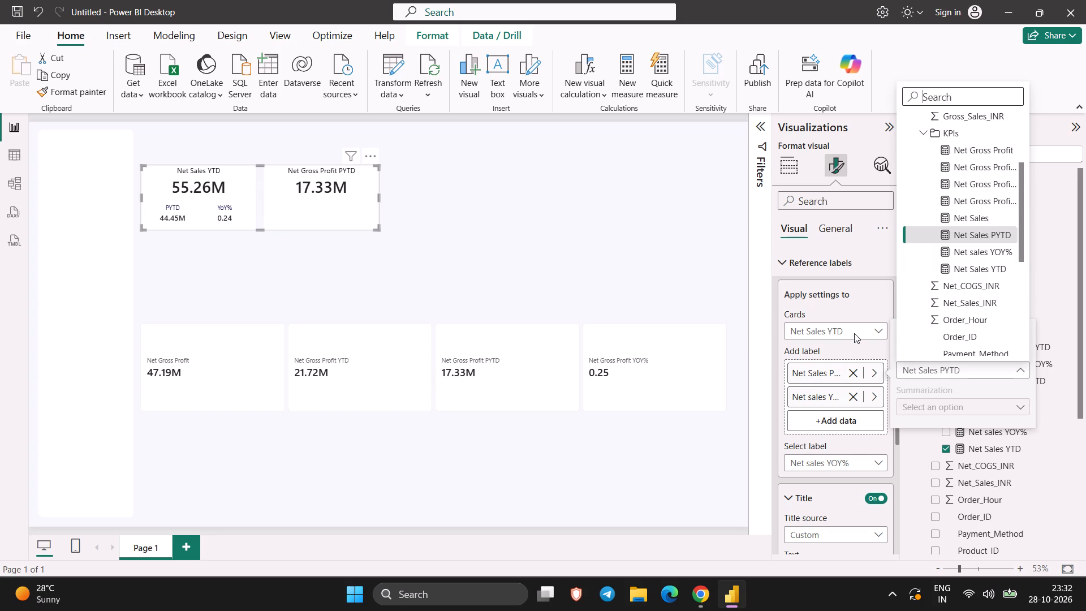
left_click(854, 333)
left_click(854, 333)
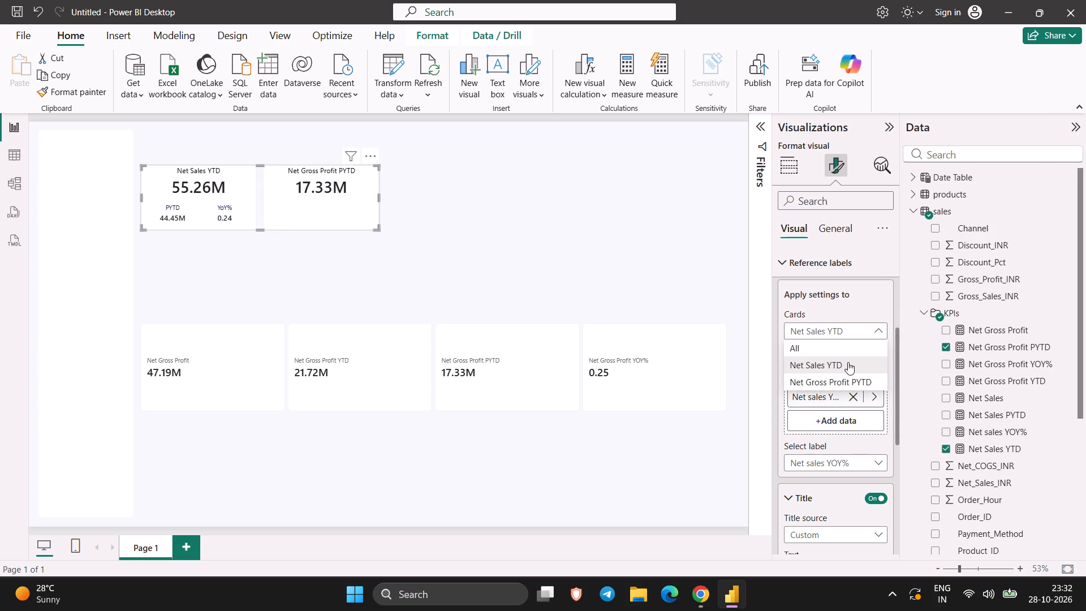
left_click(843, 373)
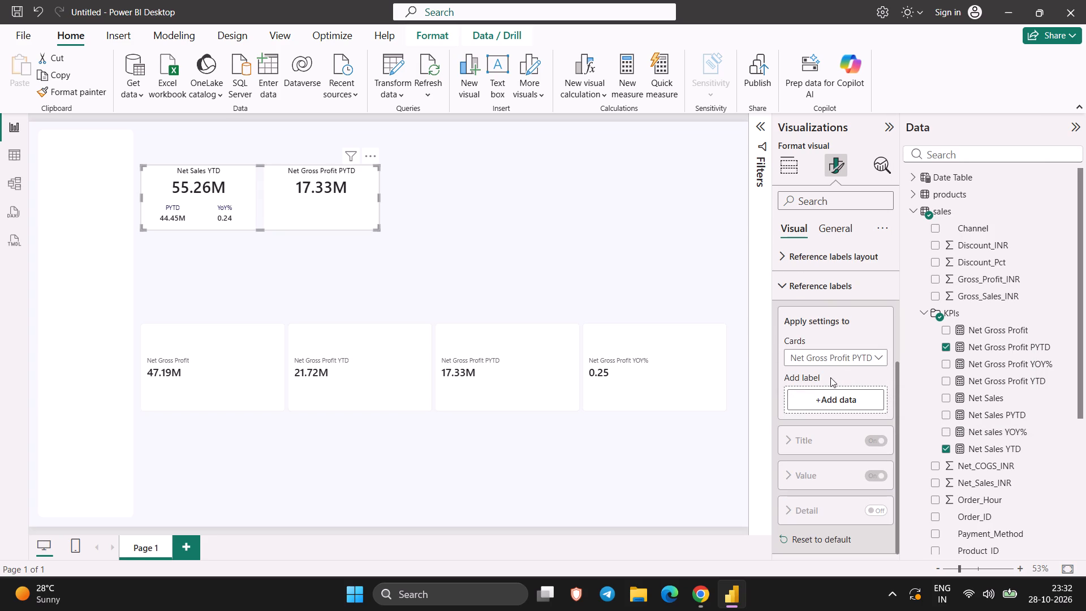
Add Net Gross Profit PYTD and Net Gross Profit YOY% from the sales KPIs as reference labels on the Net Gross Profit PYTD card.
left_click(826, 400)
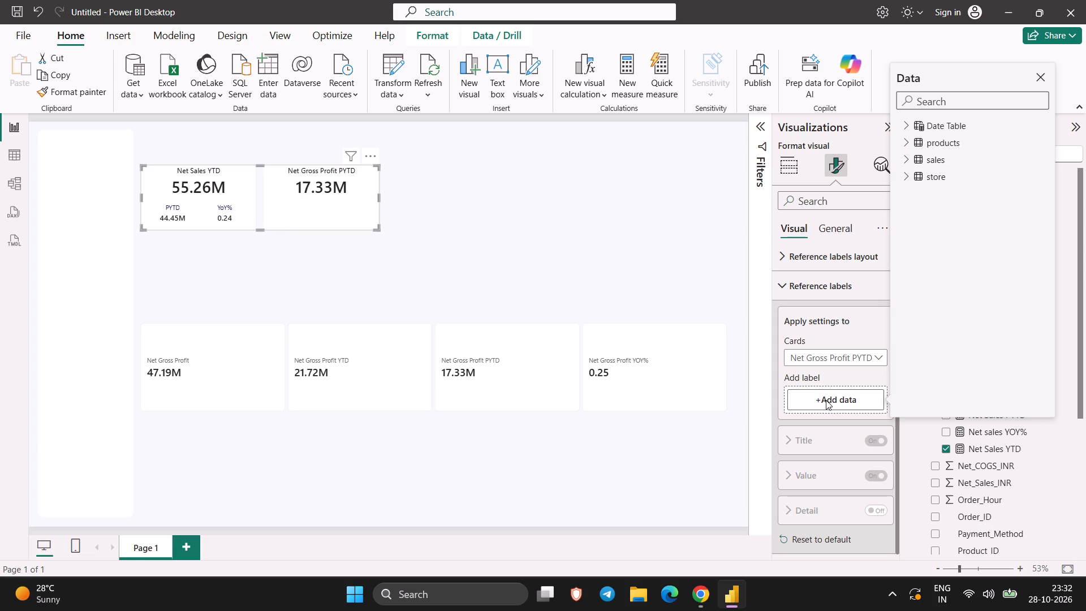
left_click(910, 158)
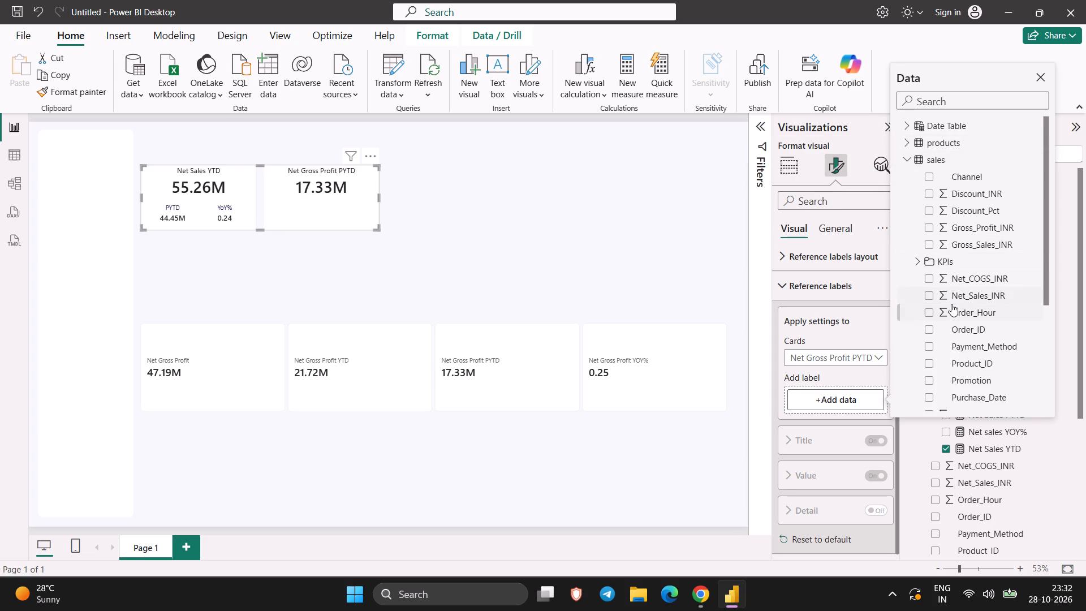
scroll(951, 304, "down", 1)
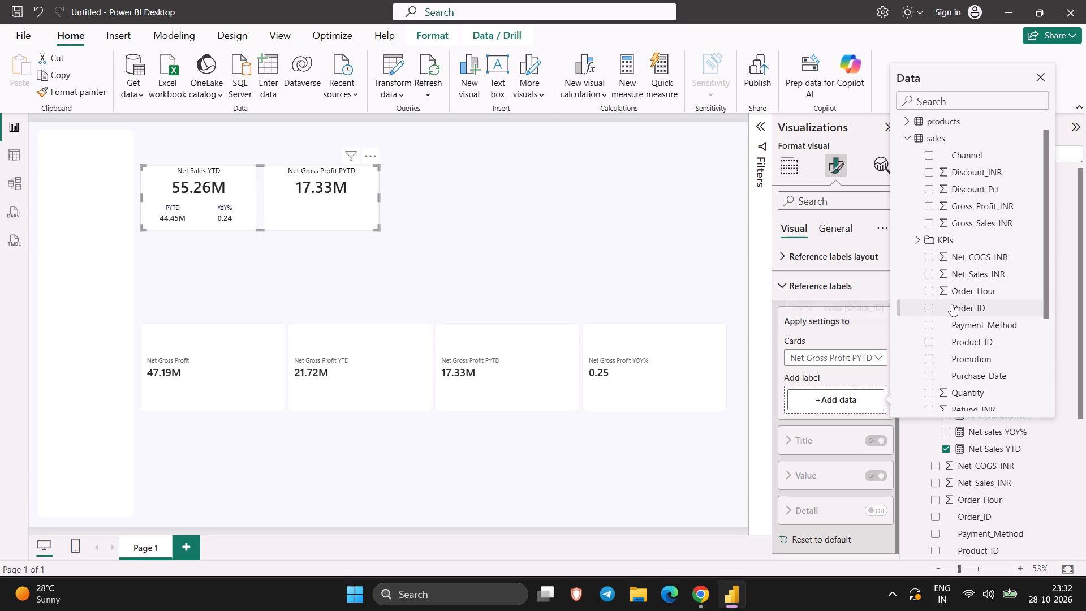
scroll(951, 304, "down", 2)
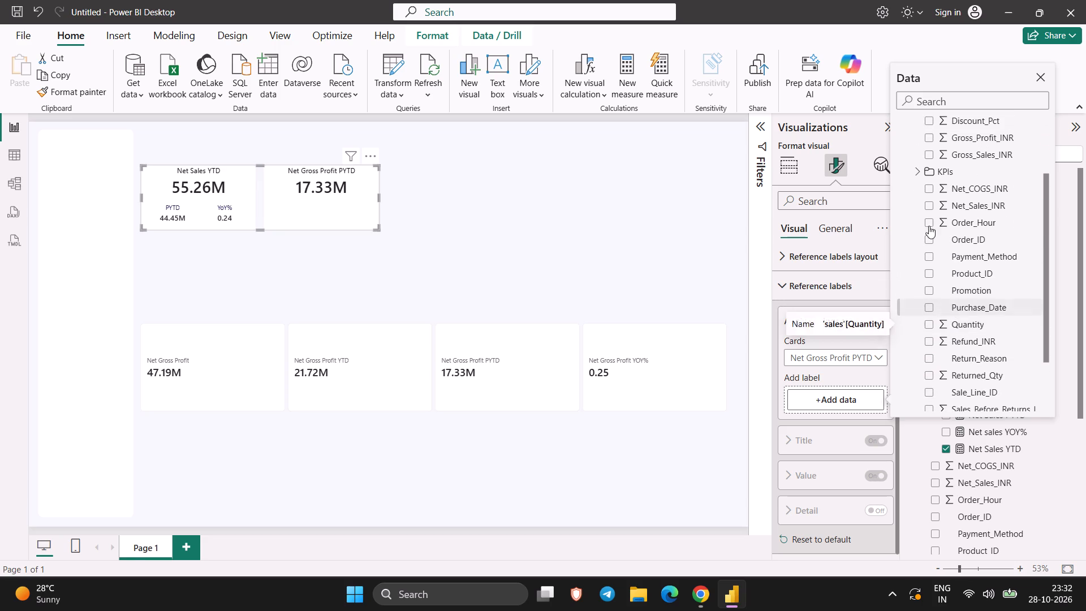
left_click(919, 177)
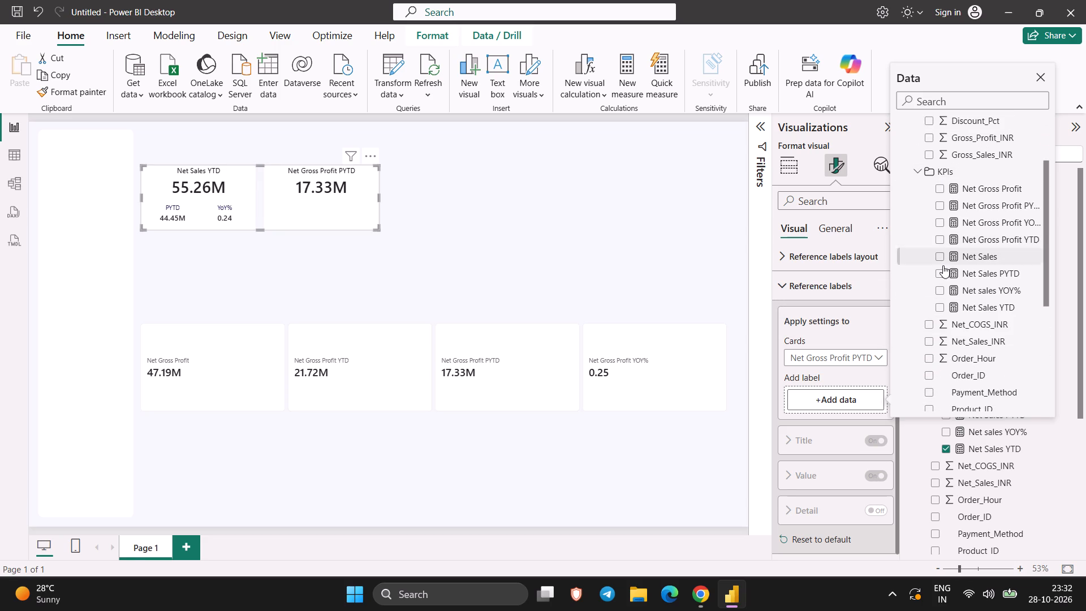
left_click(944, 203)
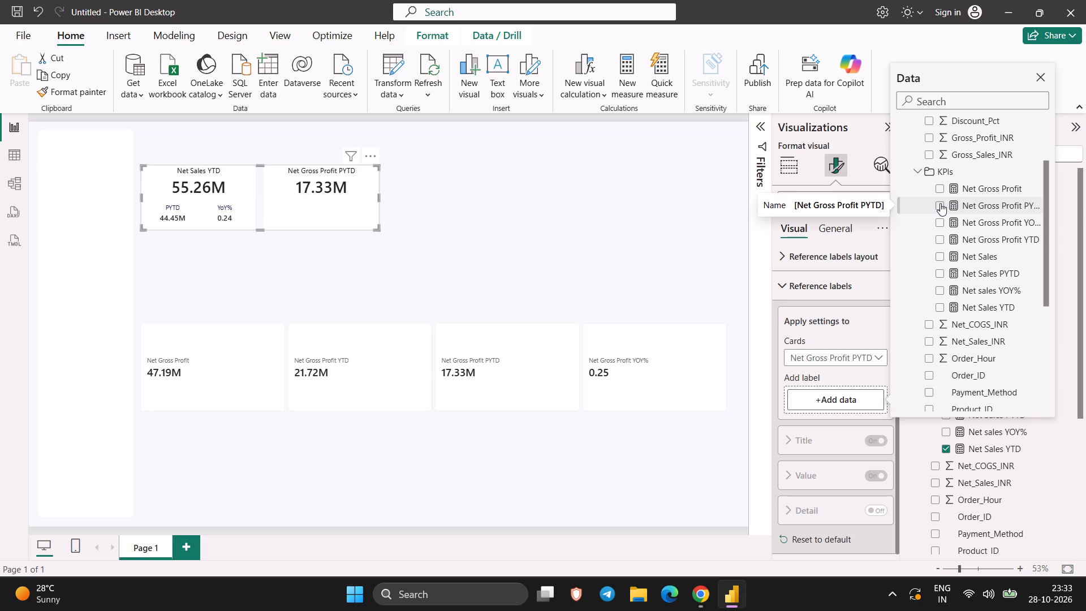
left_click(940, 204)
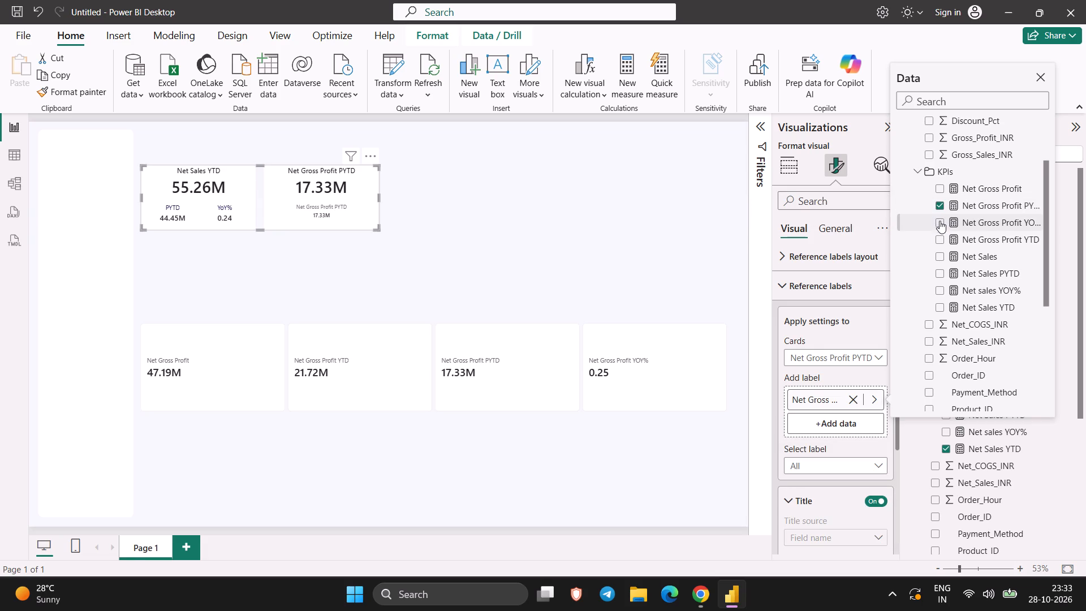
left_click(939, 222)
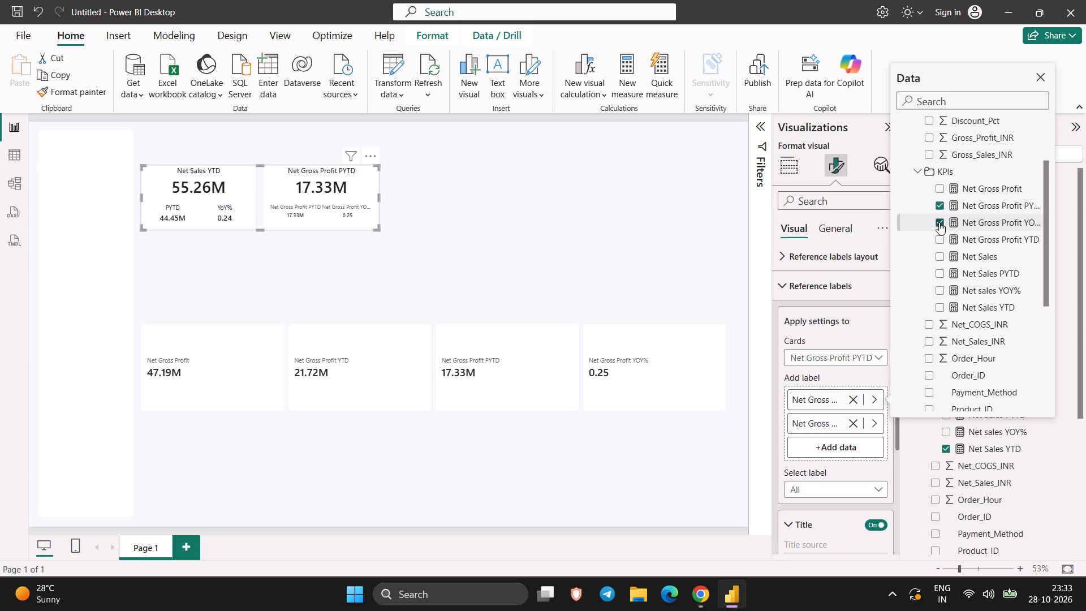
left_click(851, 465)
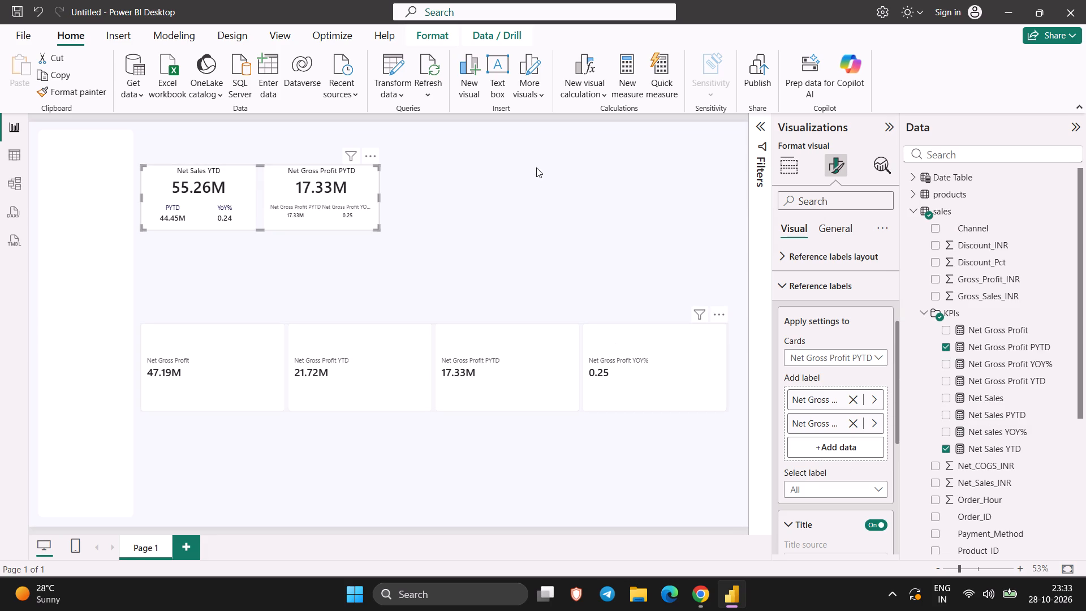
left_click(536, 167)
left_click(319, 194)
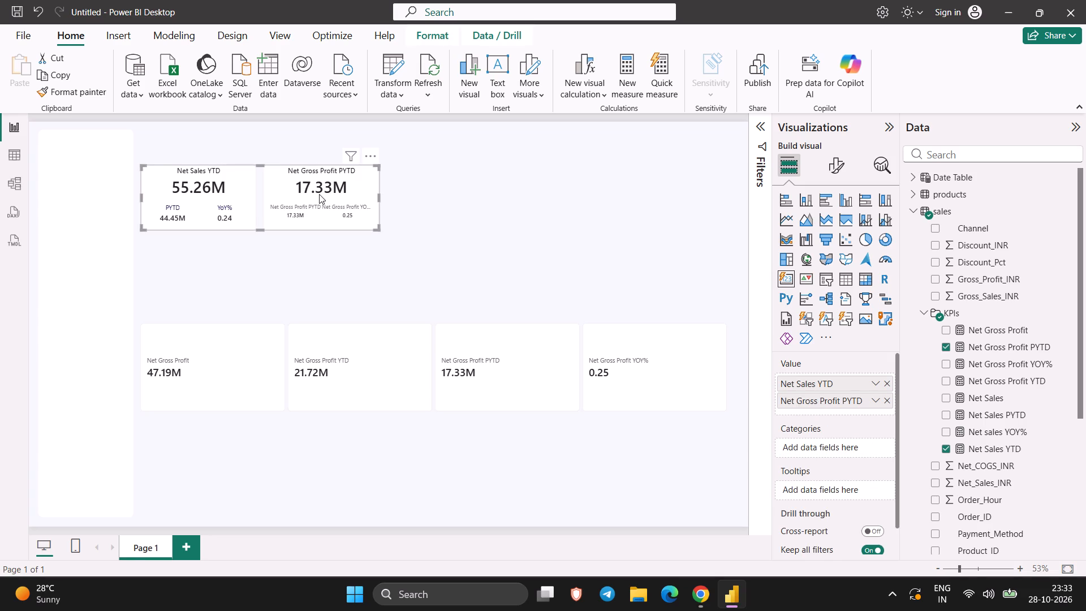
Switch to the Chrome tutorial, skip slightly ahead to check the gross profit card, and return to Power BI Desktop.
left_click(696, 599)
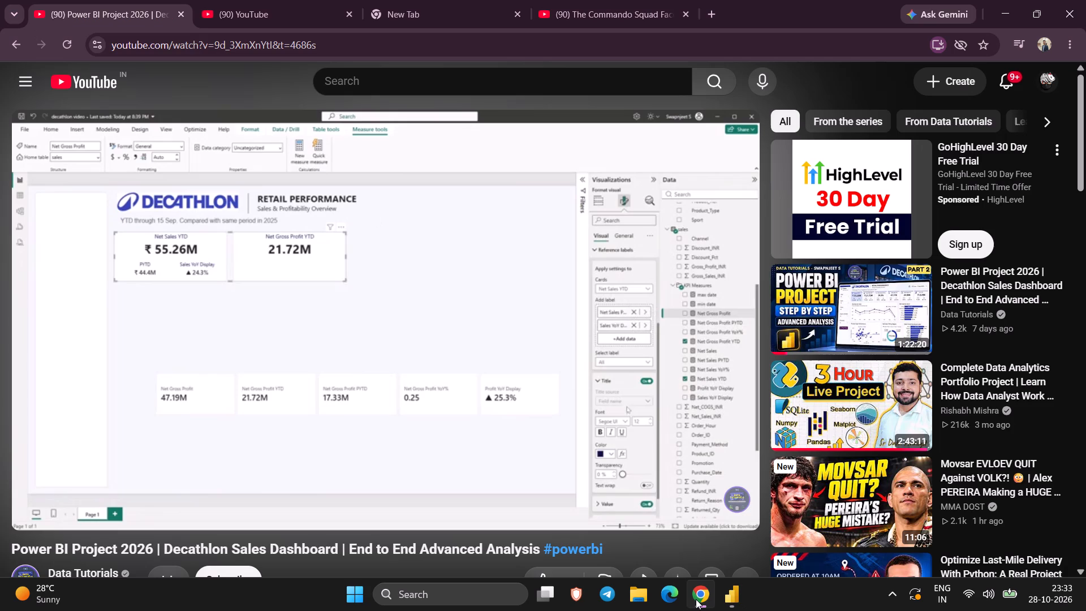
key("space")
key("Right")
key("space")
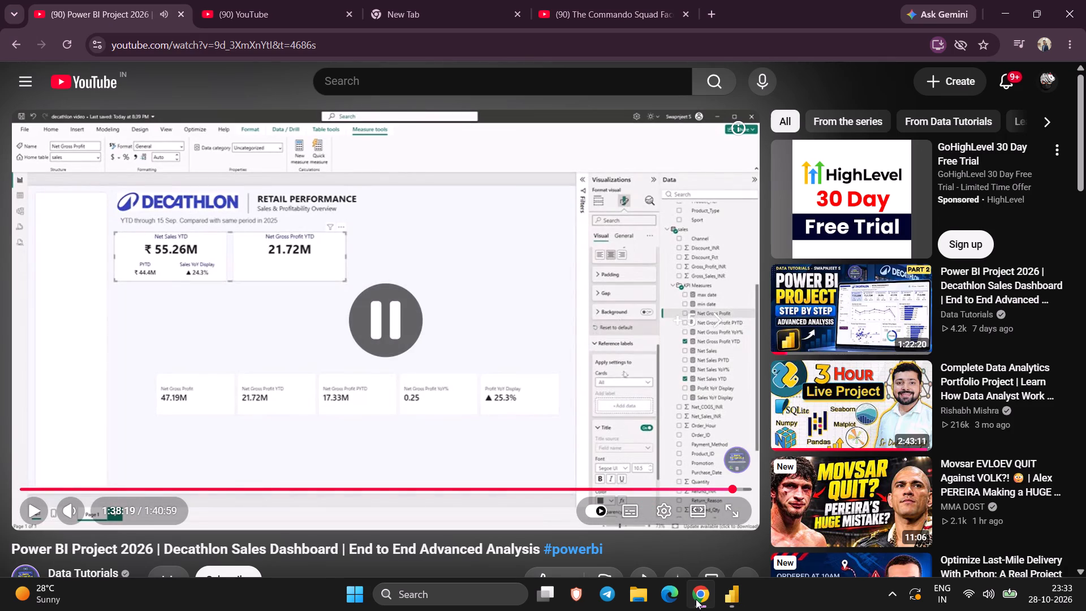
left_click(734, 590)
left_click(734, 590)
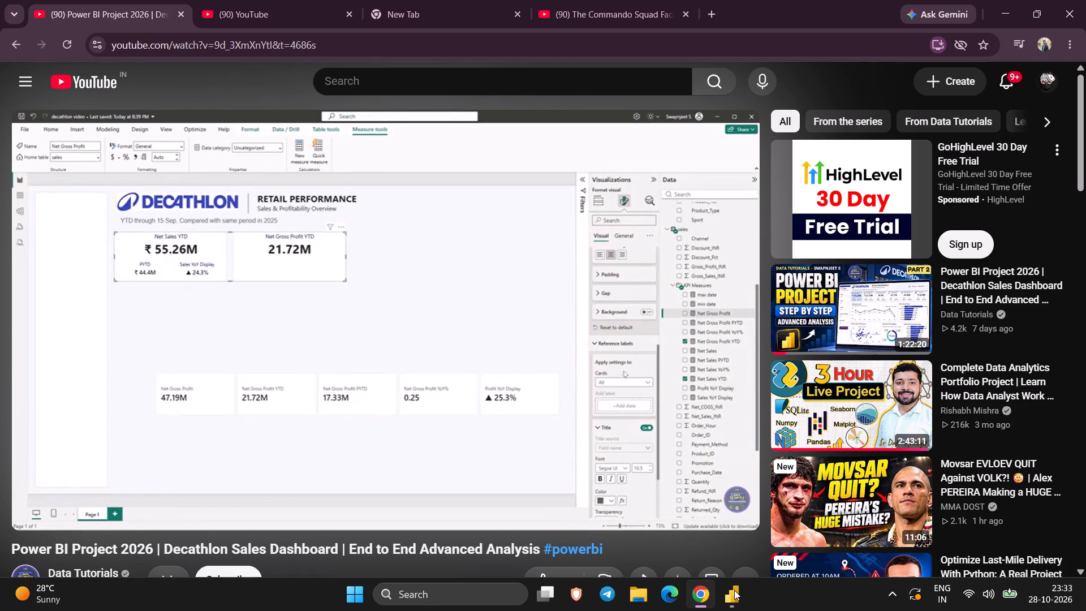
left_click(734, 590)
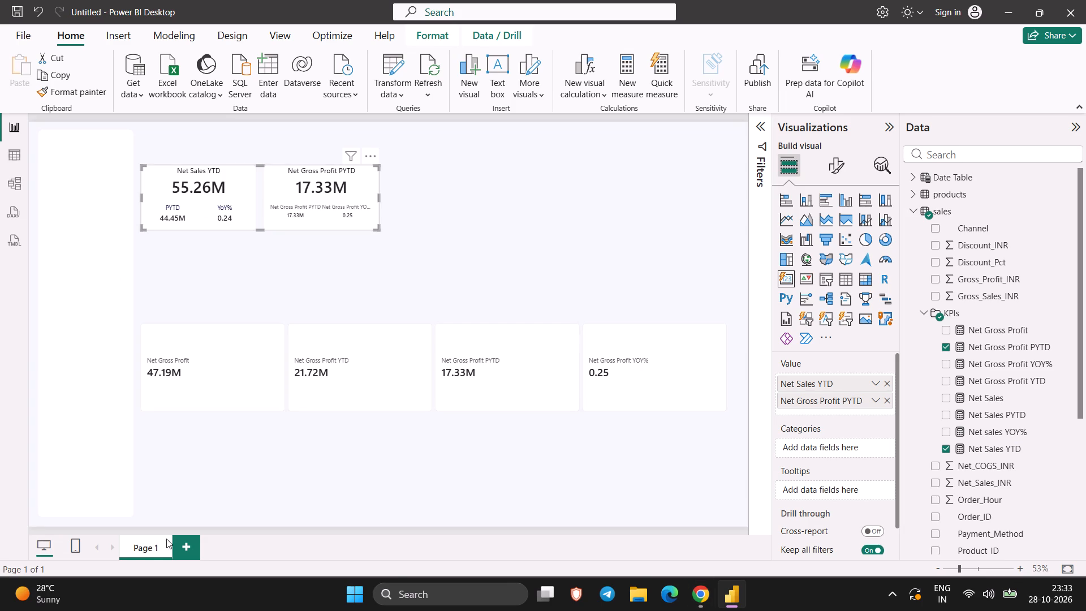
Replace Net Gross Profit PYTD with Net Gross Profit YTD in the top card visual.
left_click(357, 358)
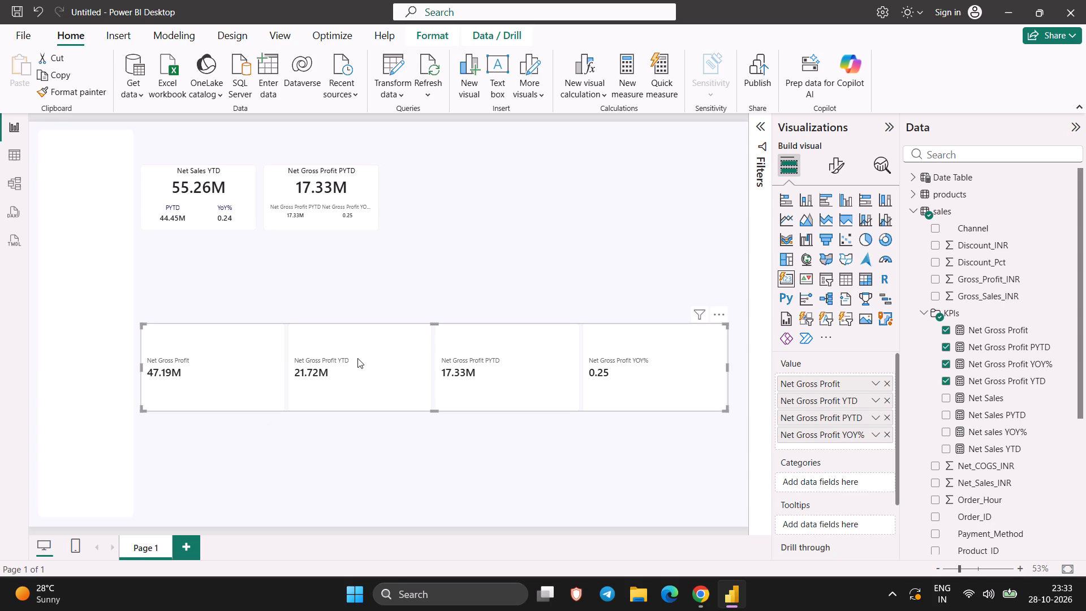
left_click(343, 205)
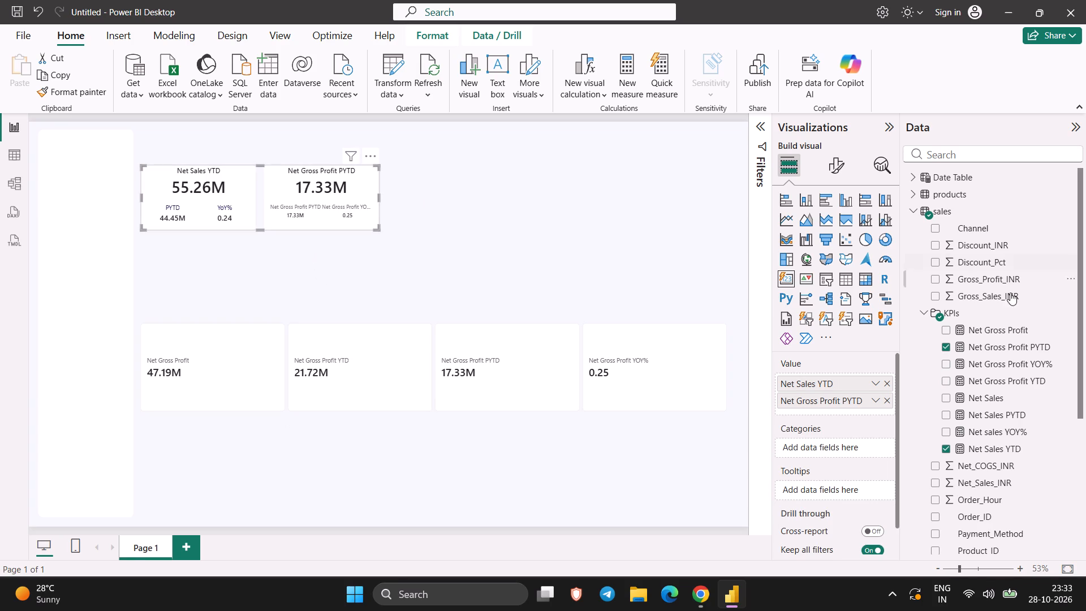
left_click(947, 342)
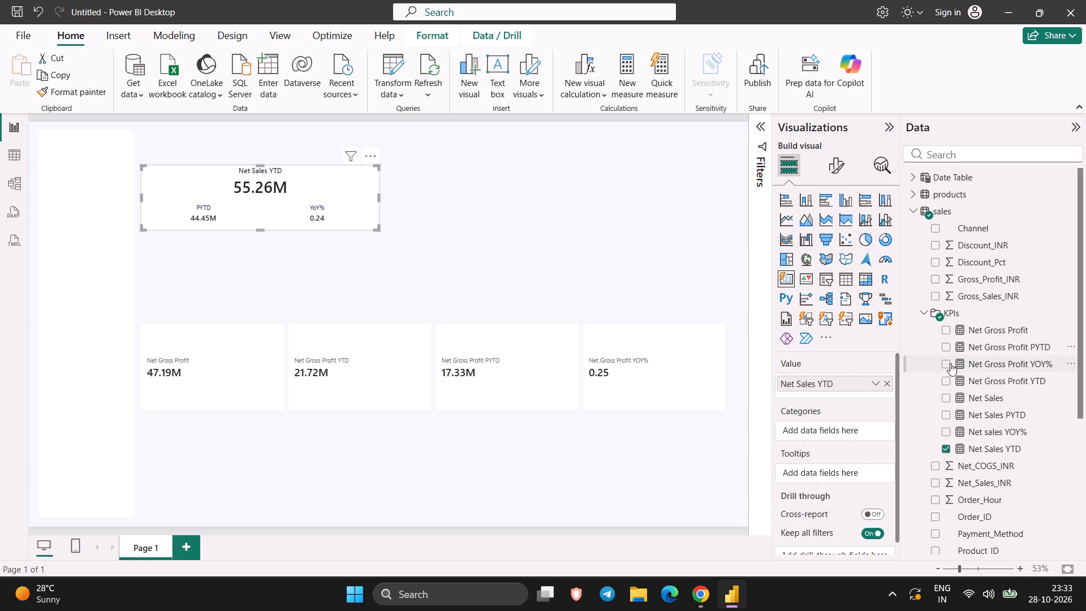
left_click(946, 378)
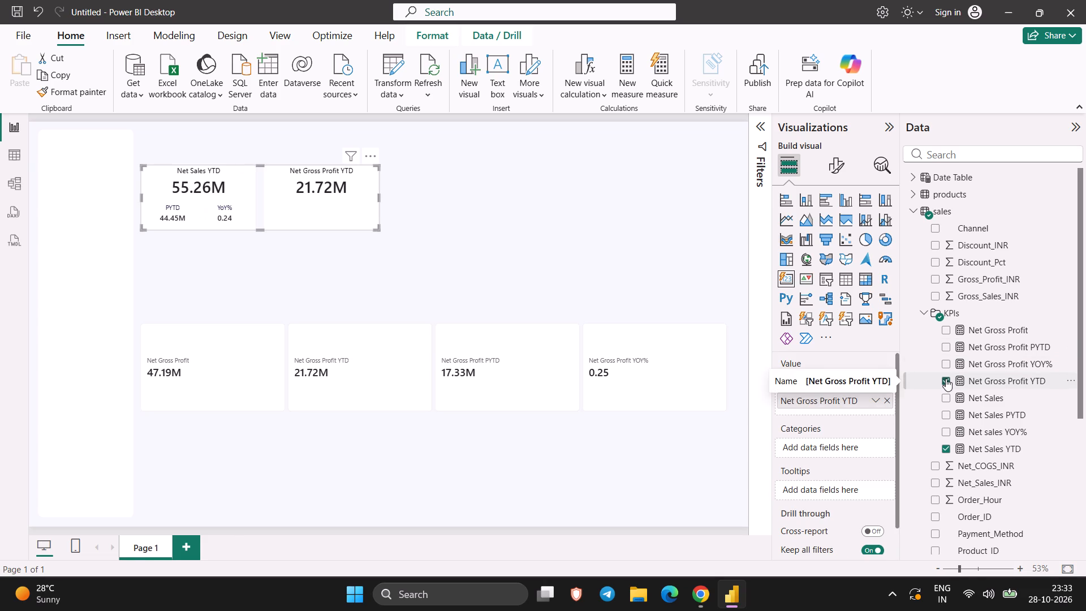
Add Net Gross Profit PYTD and Net Gross Profit YOY% as reference labels on the Net Gross Profit YTD card.
left_click(835, 169)
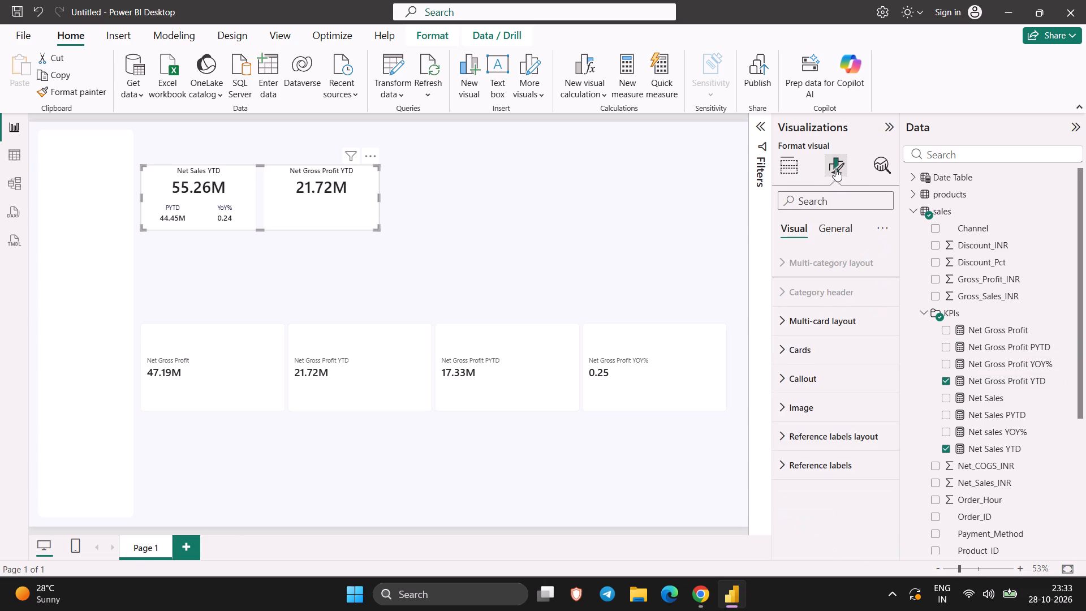
left_click(866, 474)
scroll(866, 474, "down", 2)
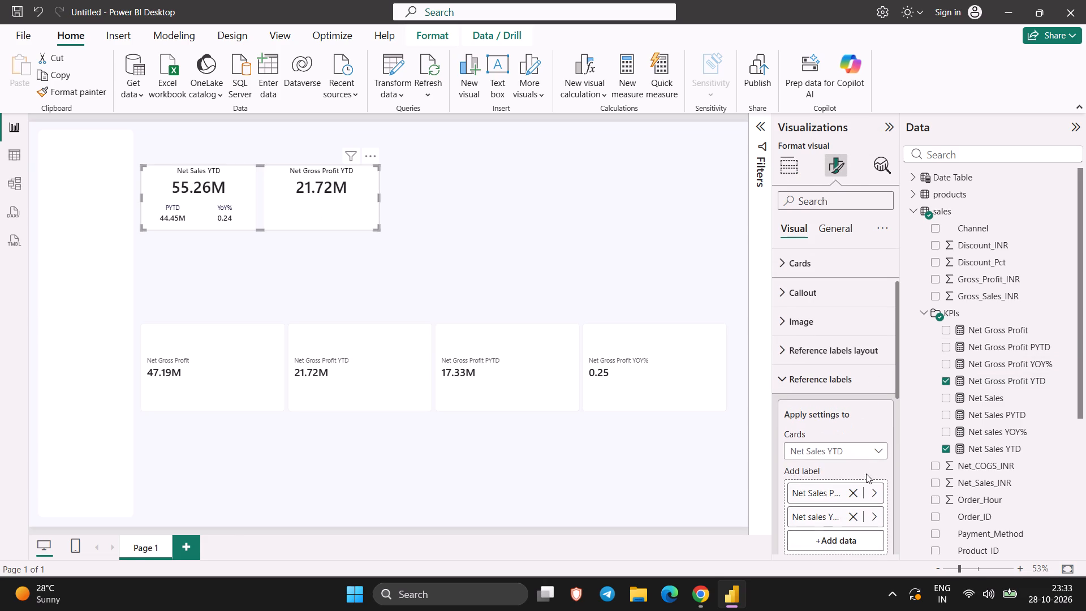
left_click(860, 457)
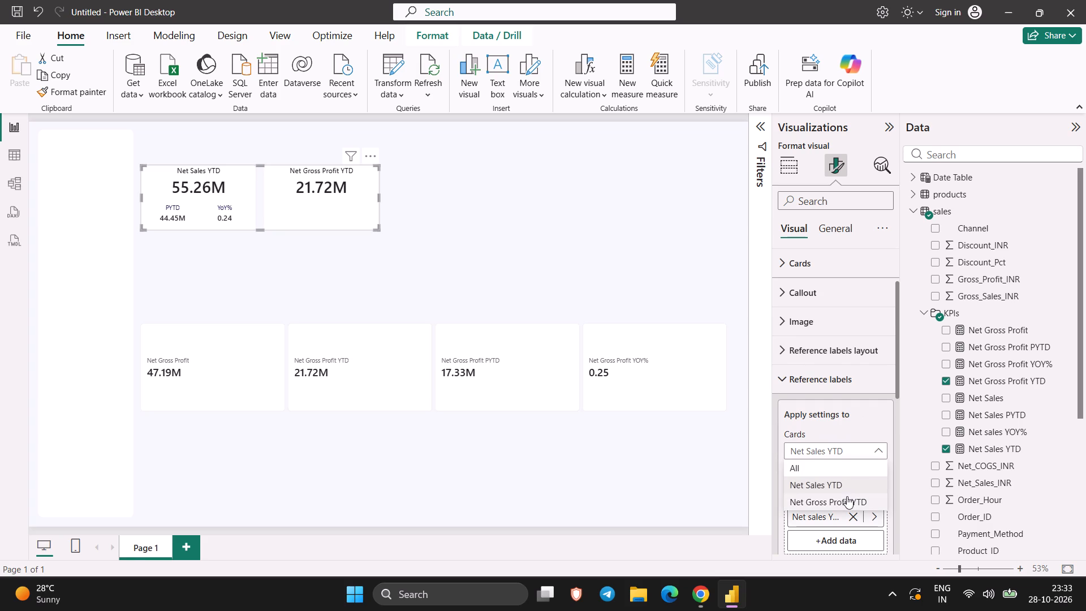
left_click(847, 496)
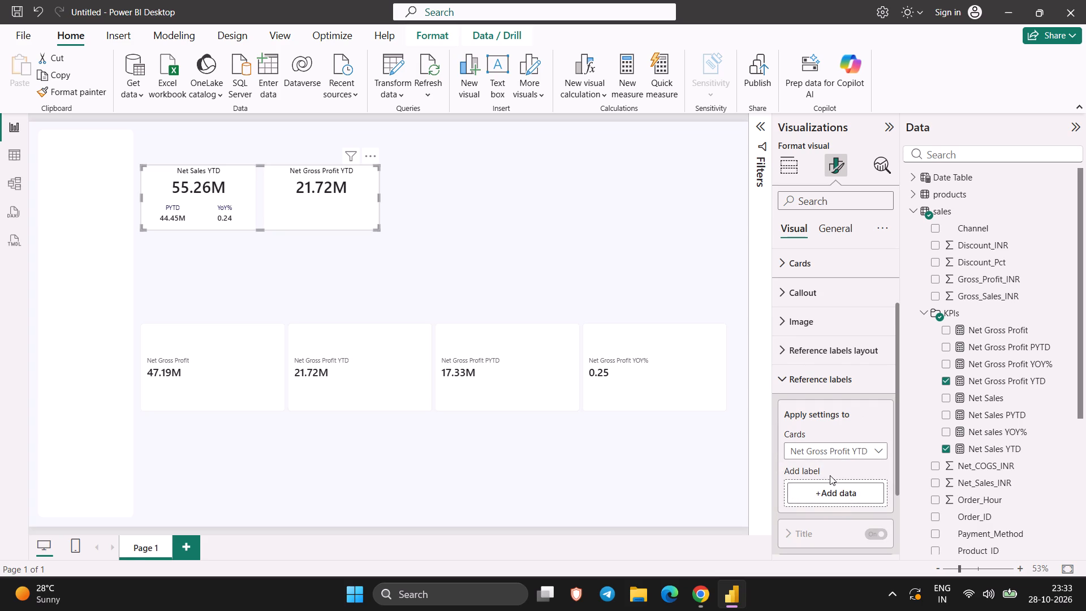
left_click(833, 485)
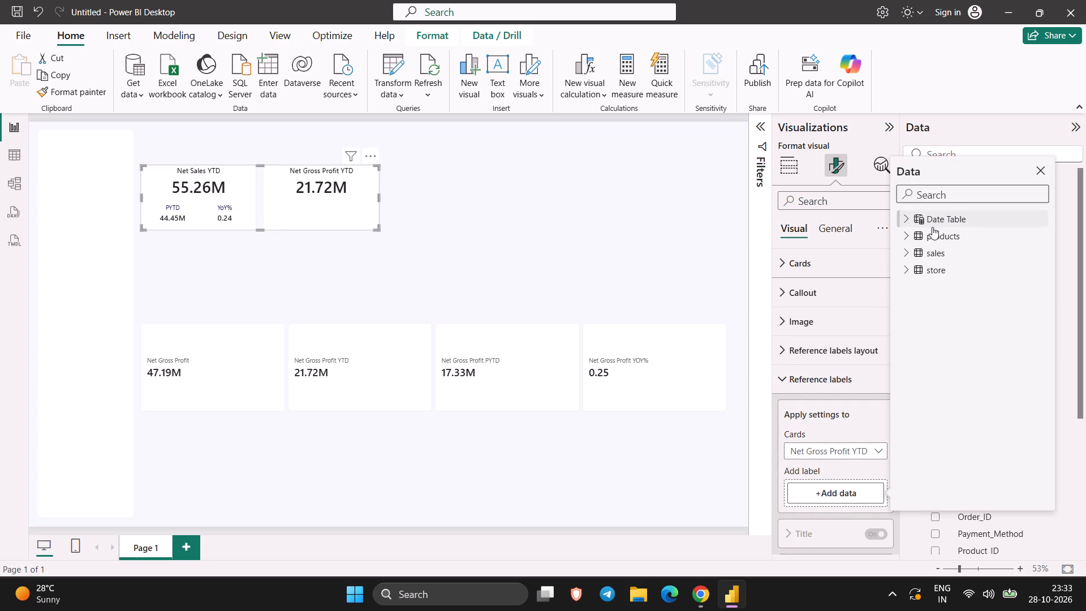
left_click(926, 251)
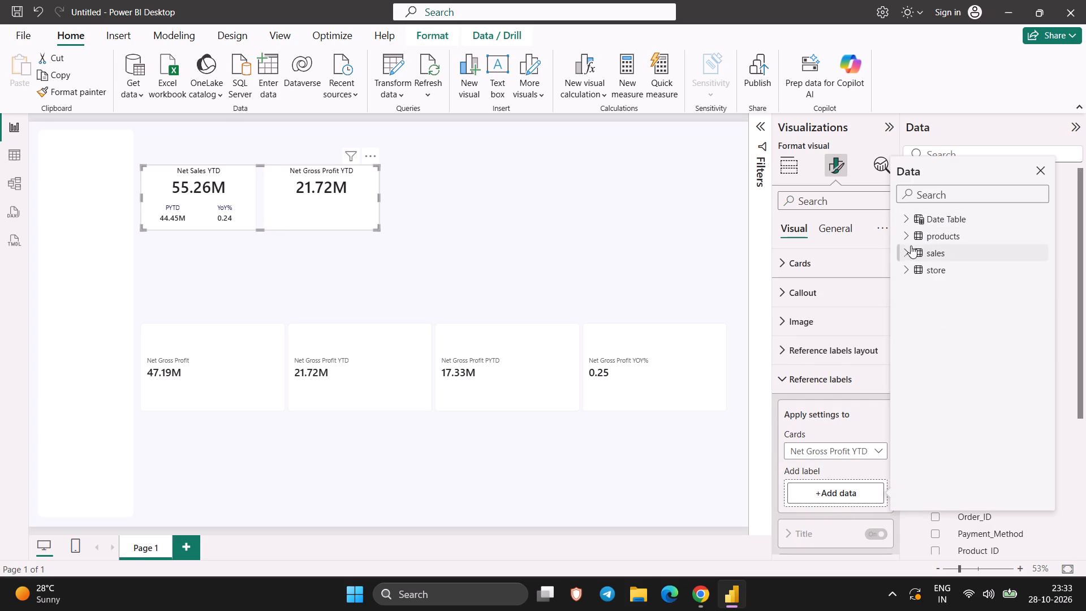
left_click(907, 249)
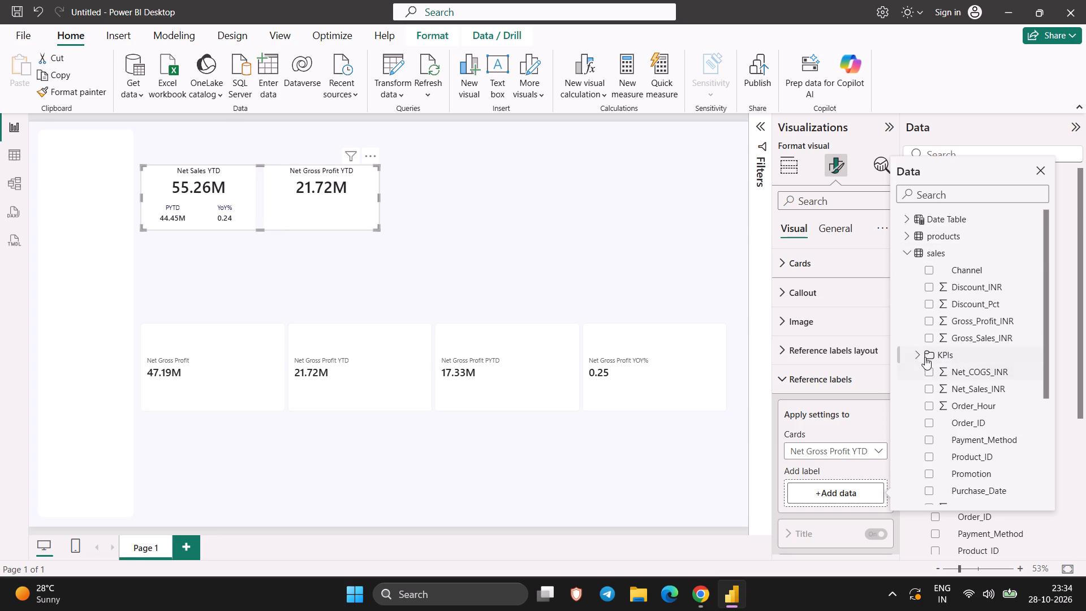
left_click(920, 354)
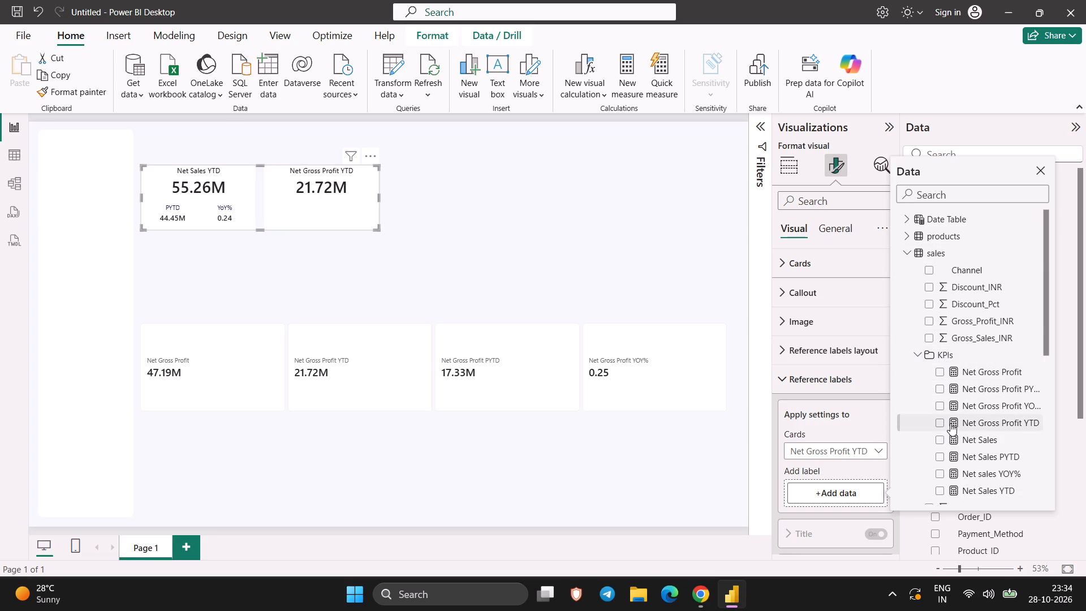
left_click(938, 423)
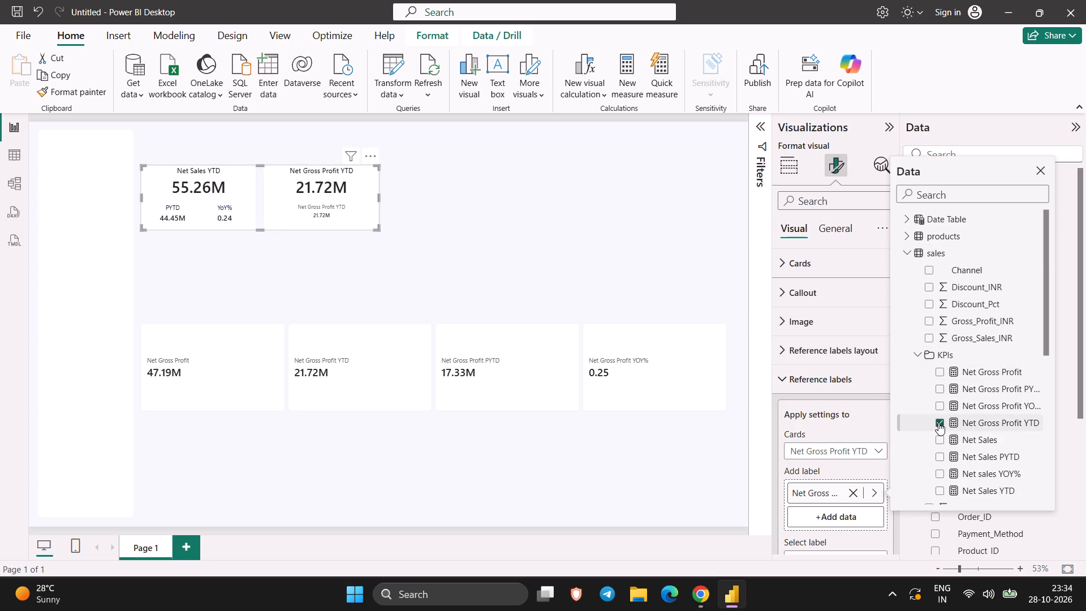
left_click(938, 423)
left_click(937, 382)
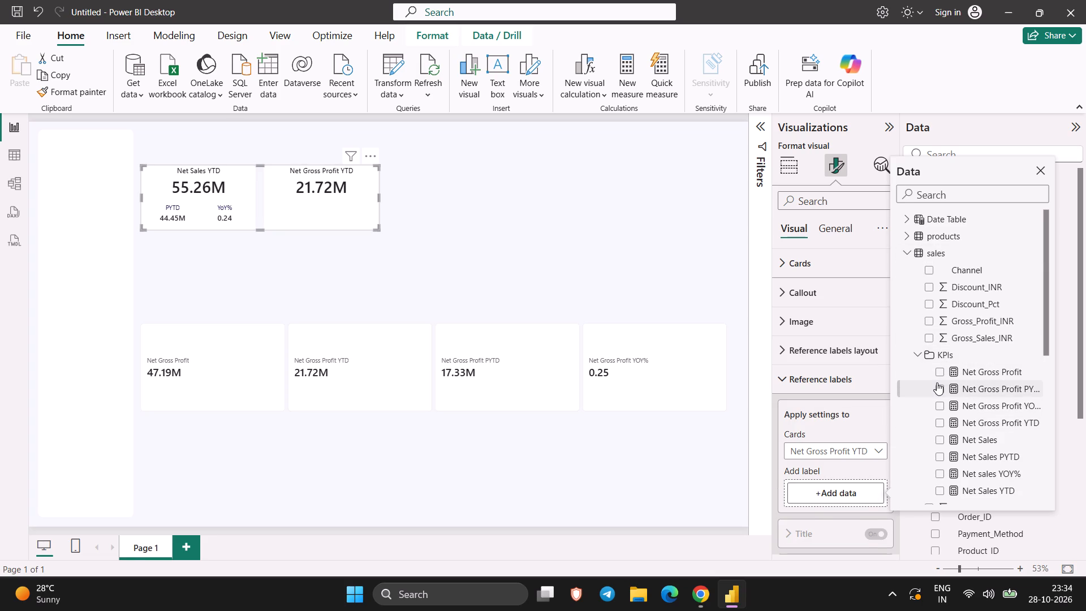
left_click(941, 403)
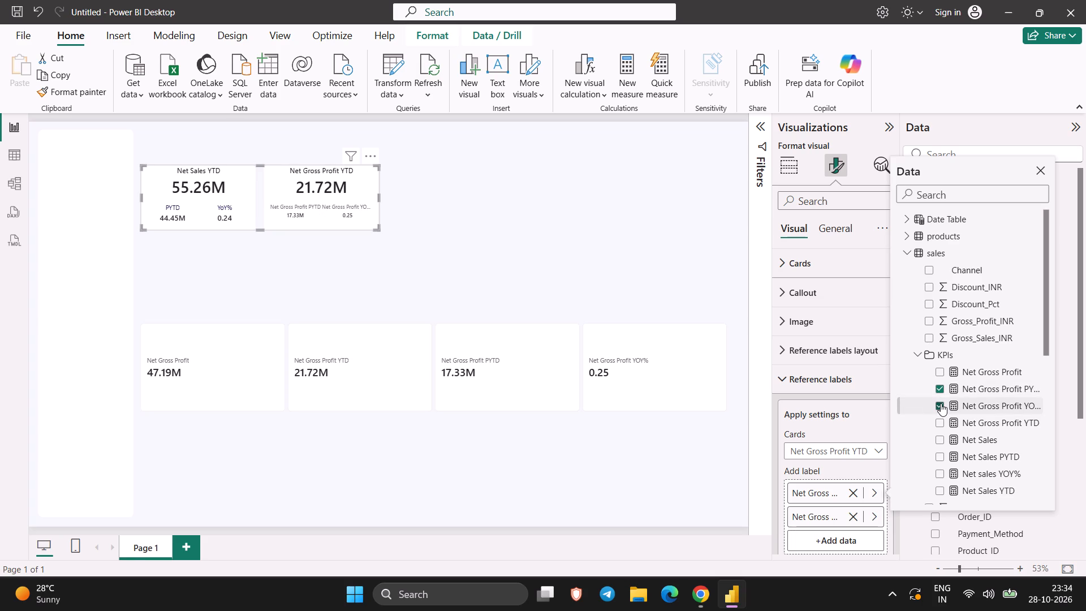
left_click(1037, 169)
Set the Net Gross Profit YTD card's reference label titles to font size 12 and colour #09124F.
scroll(814, 407, "down", 4)
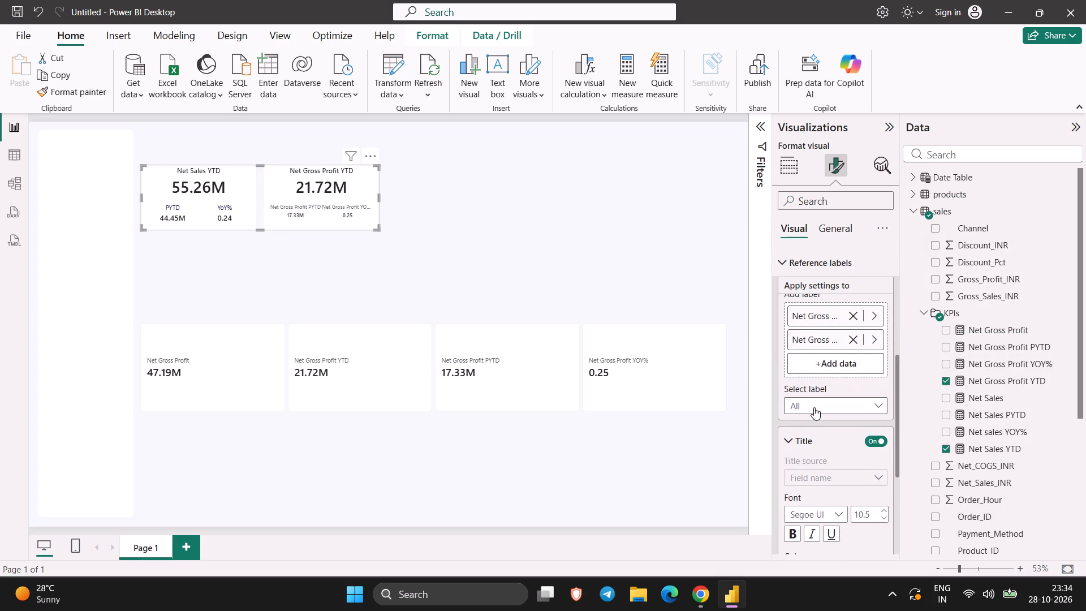
scroll(811, 446, "down", 2)
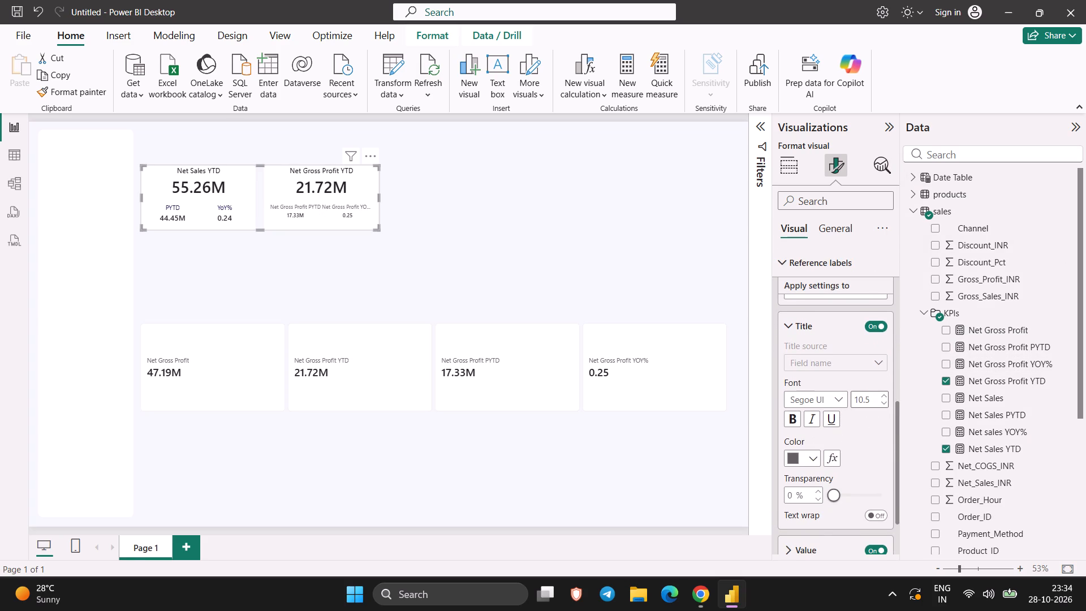
left_click(887, 398)
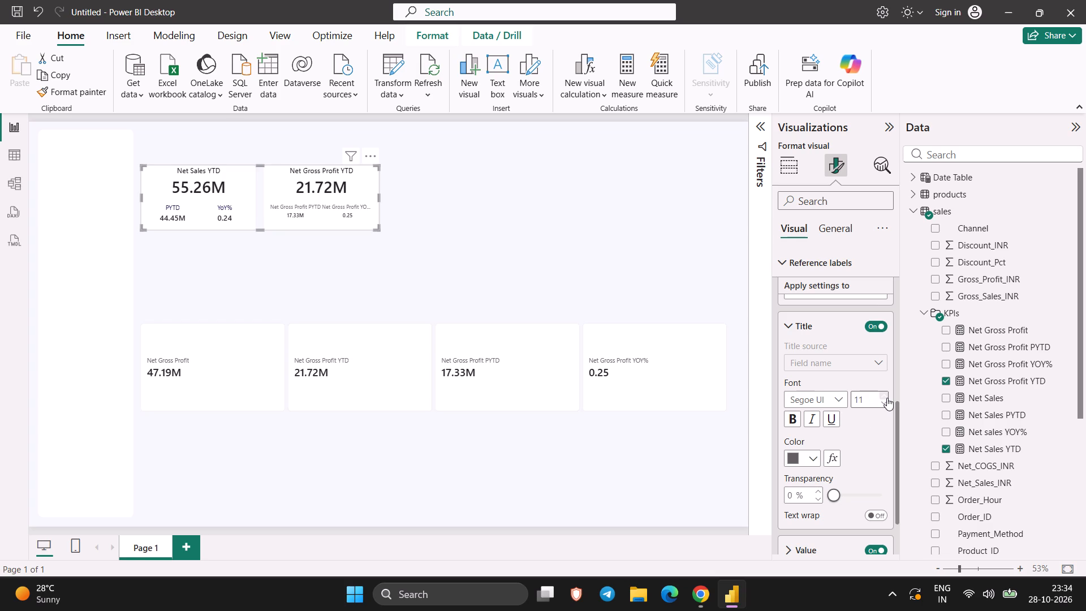
left_click(887, 398)
left_click(791, 461)
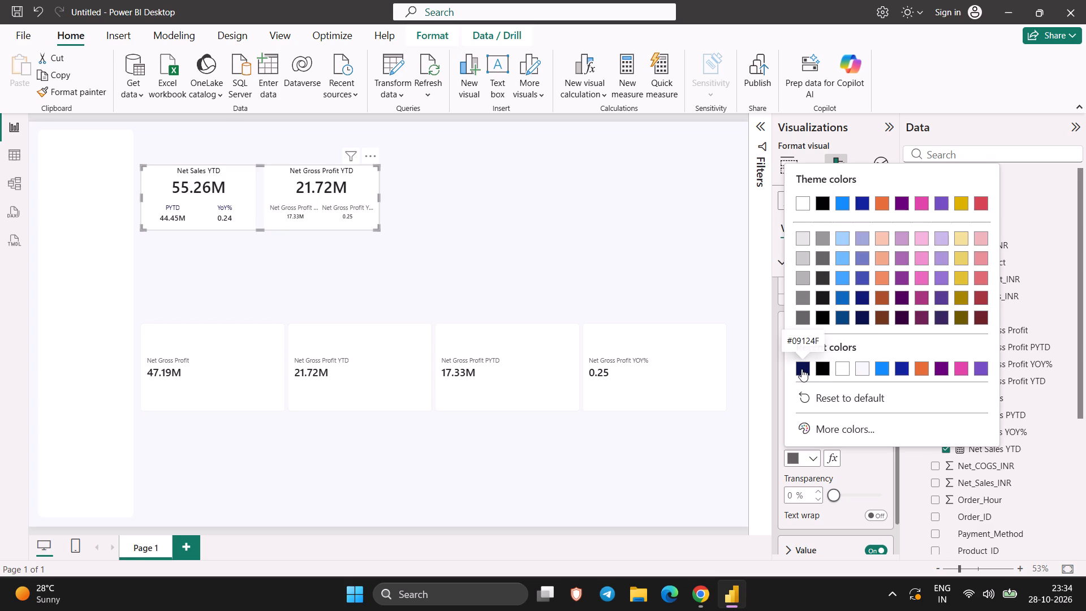
left_click(801, 369)
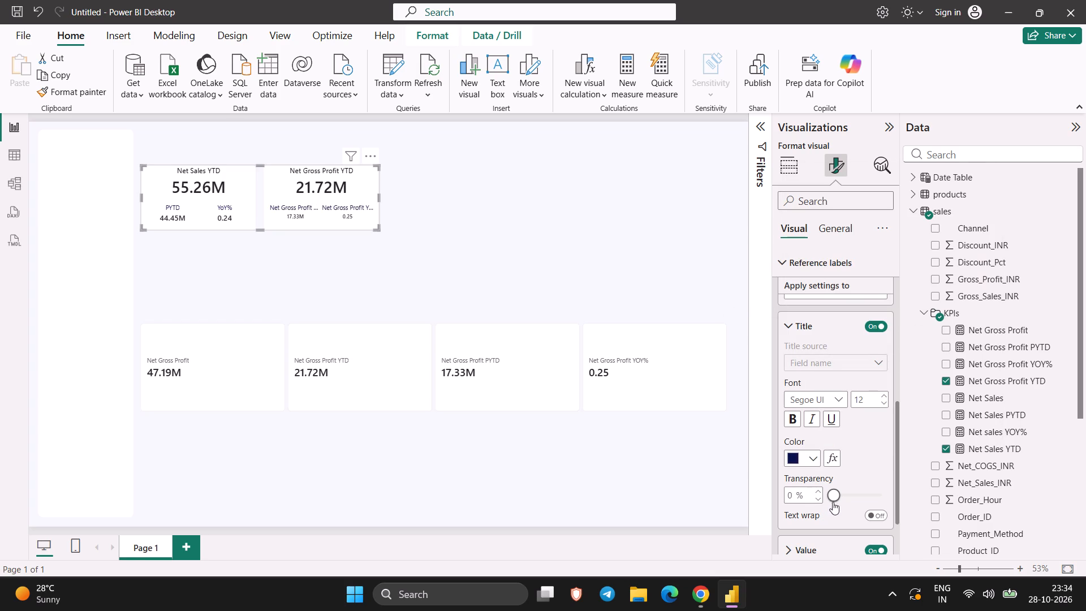
Set the Net Gross Profit YTD card's reference label values to font size 14, keeping the Segoe UI Semibold font.
scroll(844, 474, "down", 3)
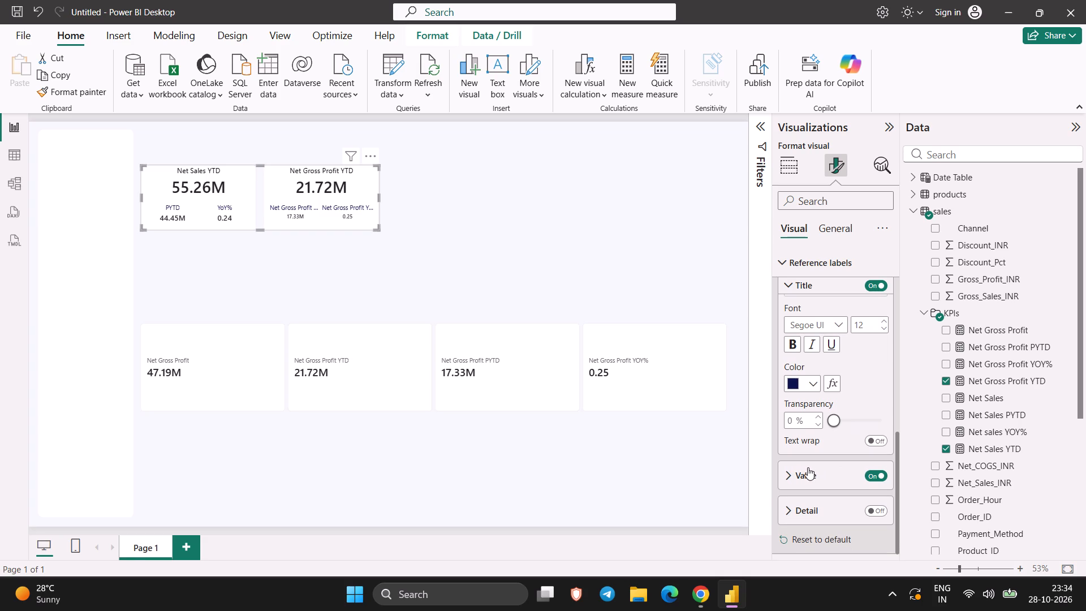
left_click(792, 475)
scroll(792, 475, "down", 2)
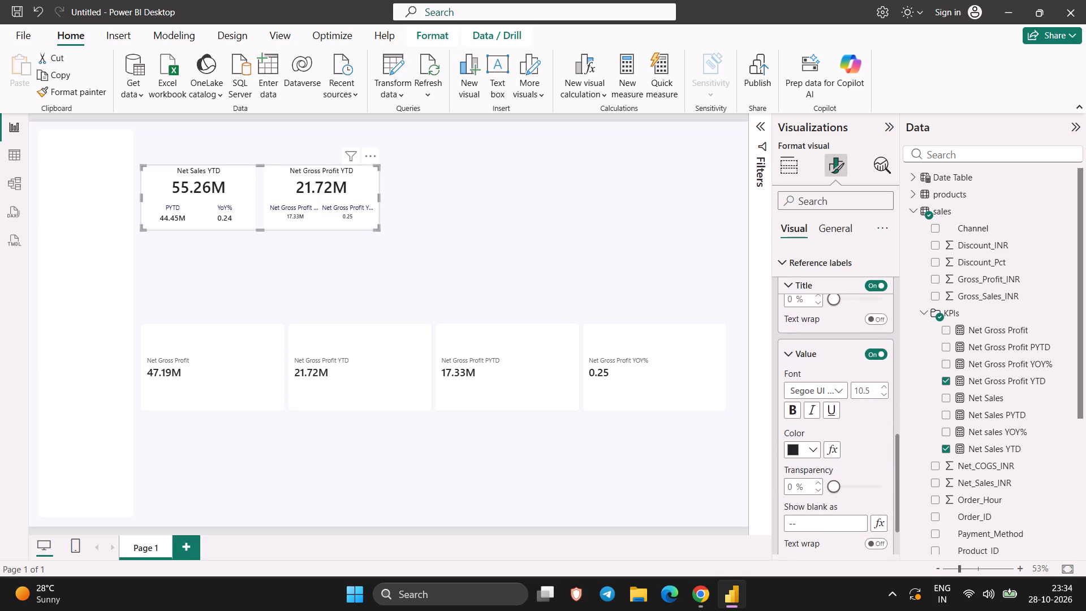
scroll(792, 475, "down", 1)
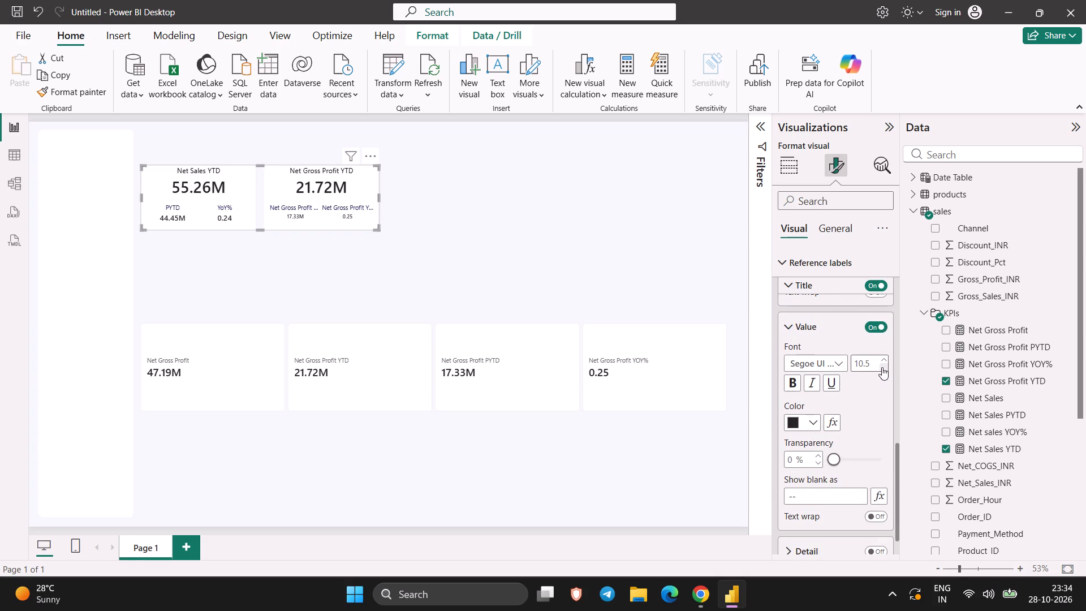
left_click(883, 359)
left_click(883, 359)
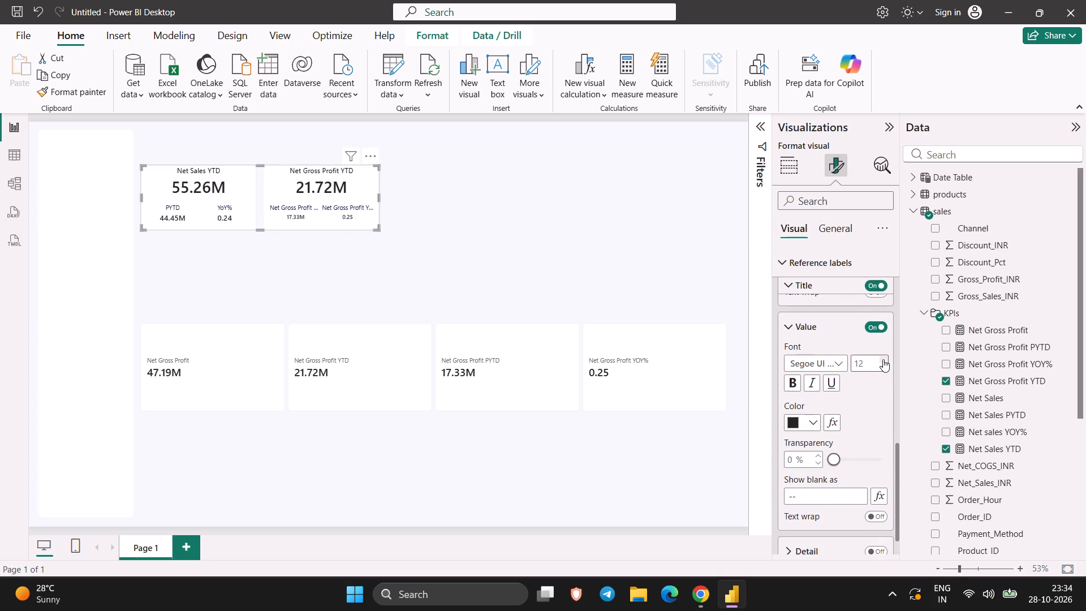
left_click(883, 359)
left_click(883, 359)
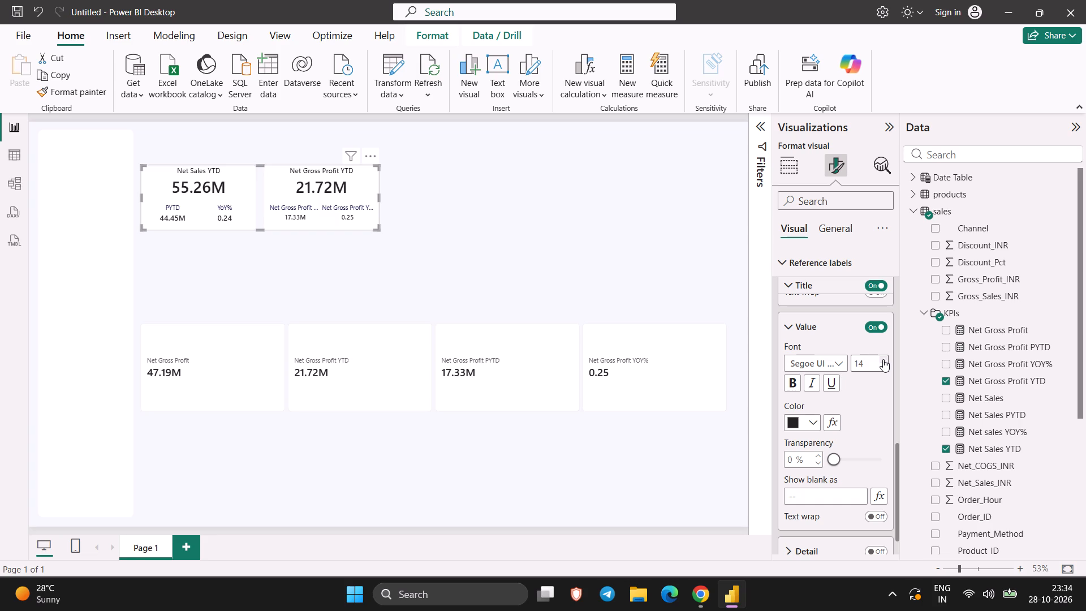
left_click(883, 359)
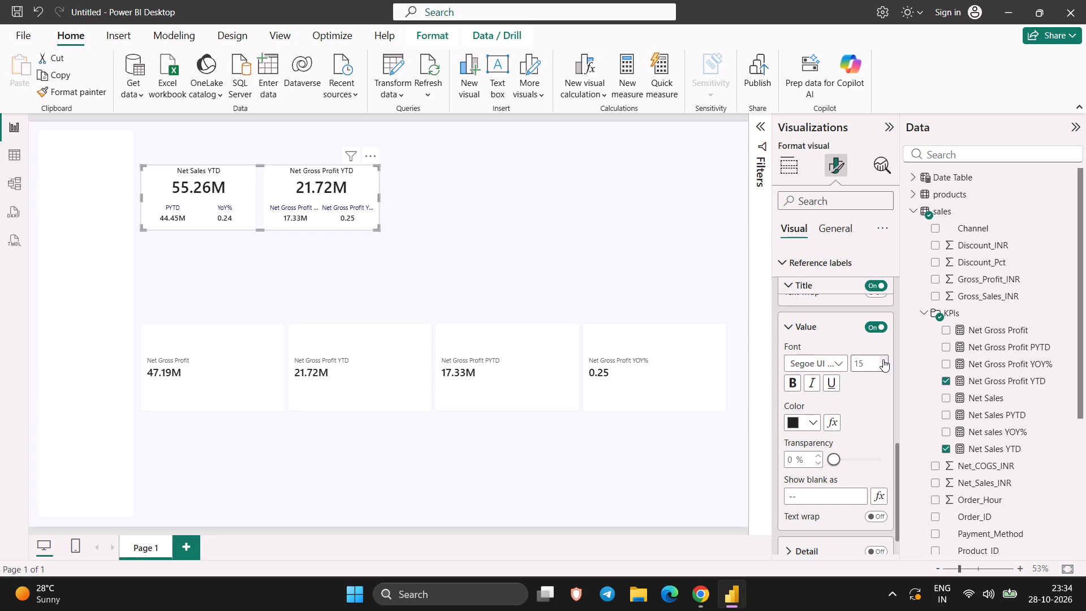
left_click(885, 368)
left_click(843, 358)
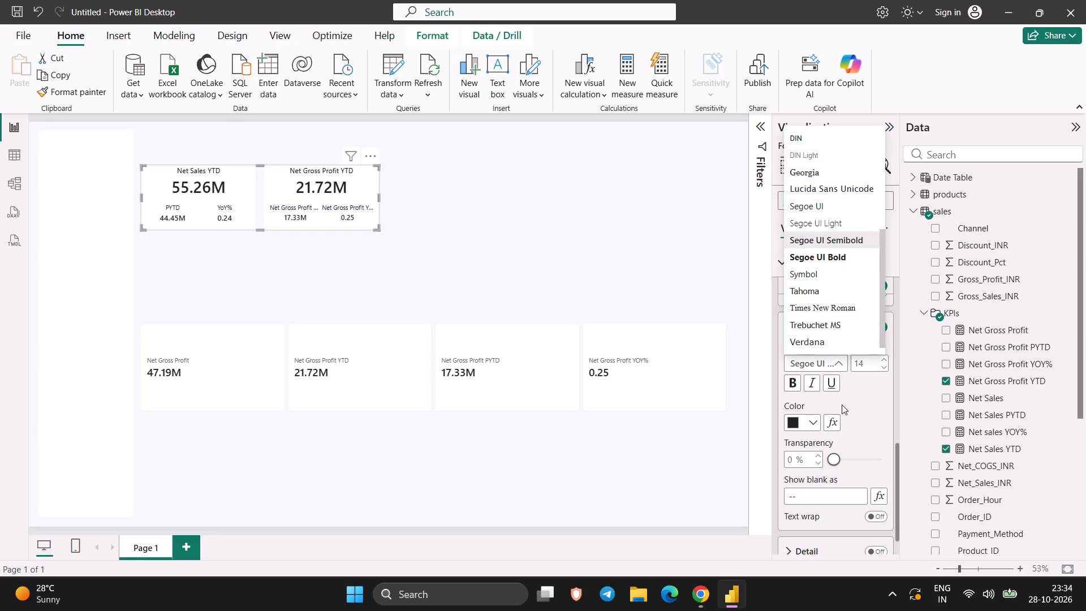
left_click(851, 419)
Examine the card visual's callout label, reference labels layout and reference labels settings, including the arrangement options.
scroll(851, 419, "down", 3)
scroll(851, 419, "up", 1)
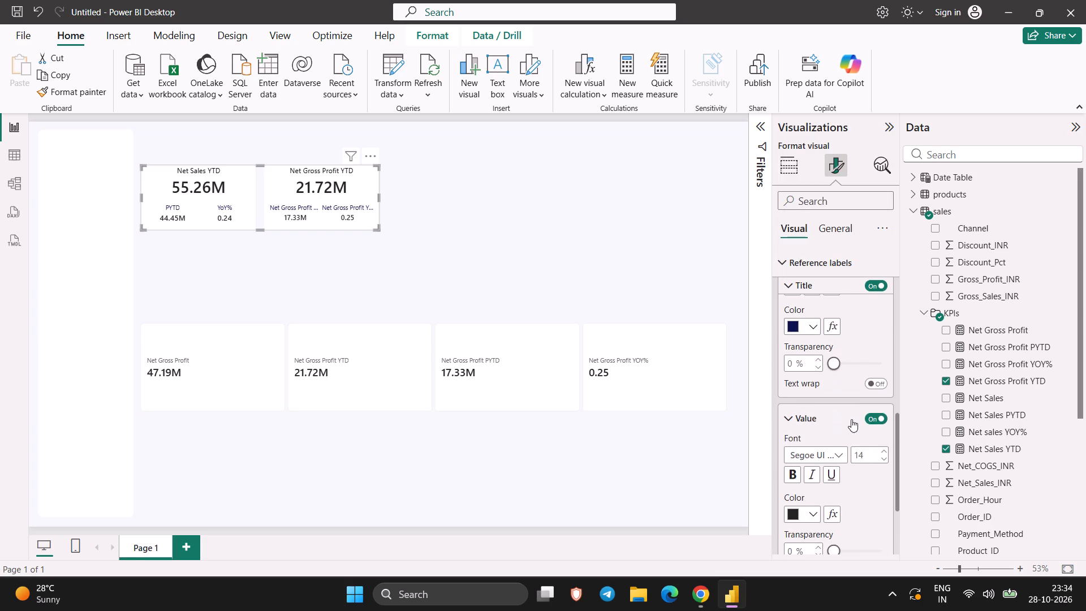
scroll(851, 419, "up", 3)
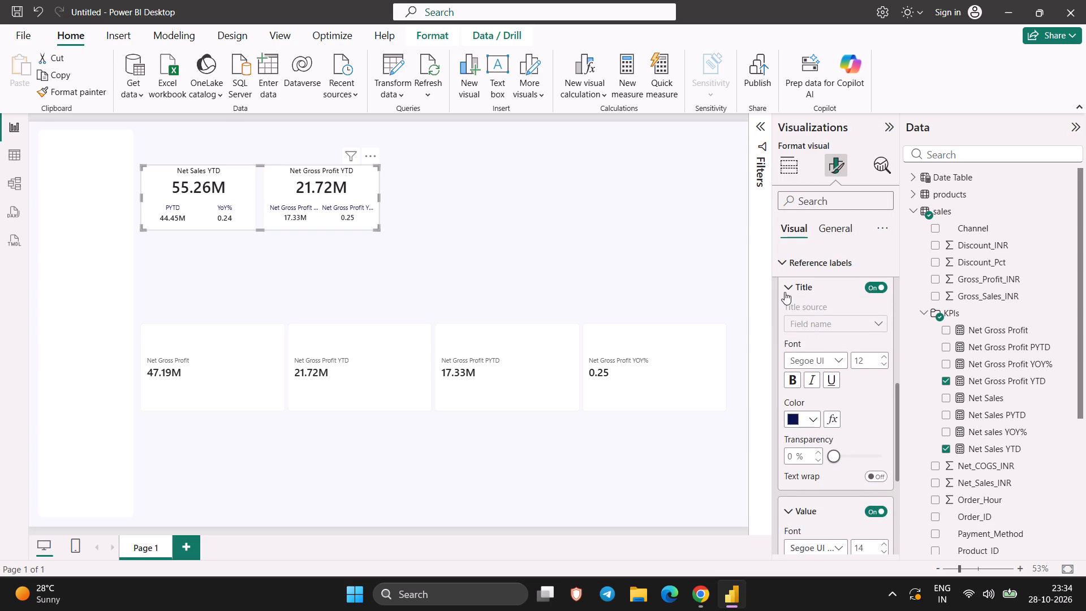
left_click(785, 292)
left_click(792, 316)
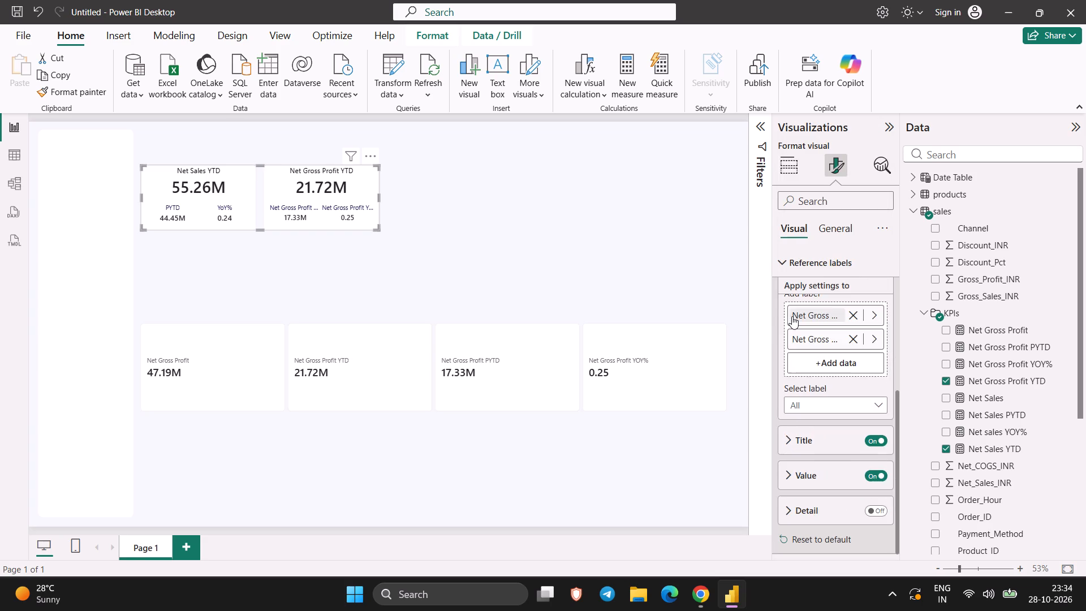
scroll(792, 316, "up", 3)
left_click(786, 334)
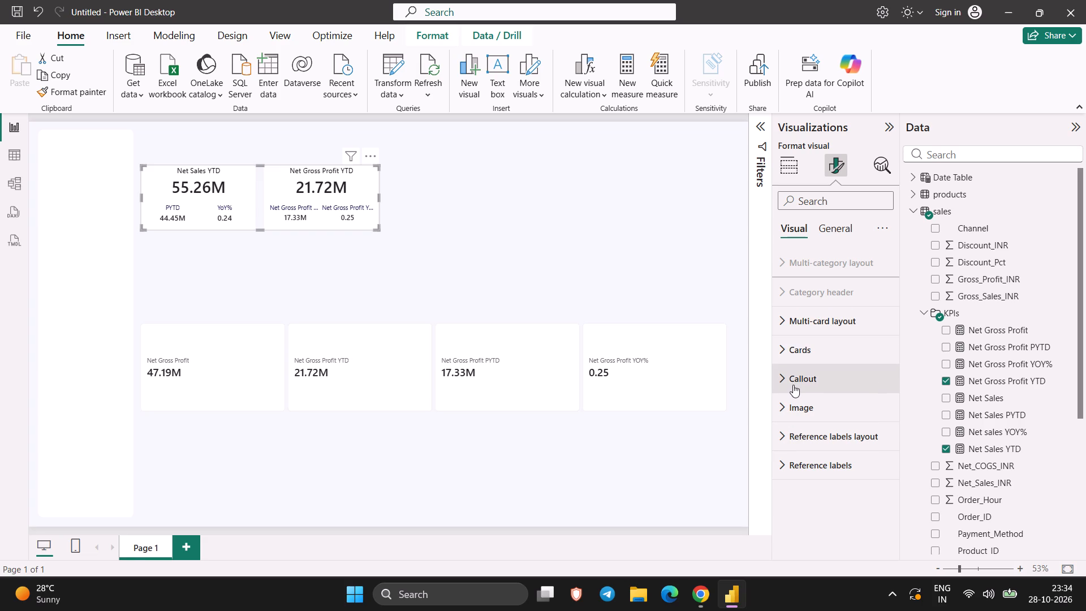
left_click(793, 384)
scroll(801, 438, "down", 3)
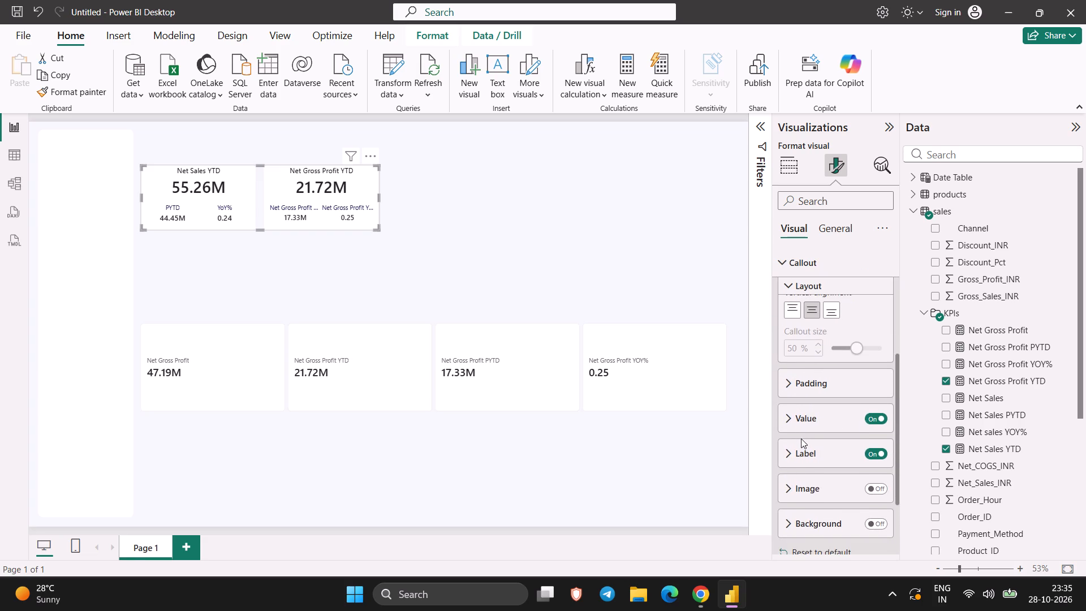
scroll(801, 438, "down", 1)
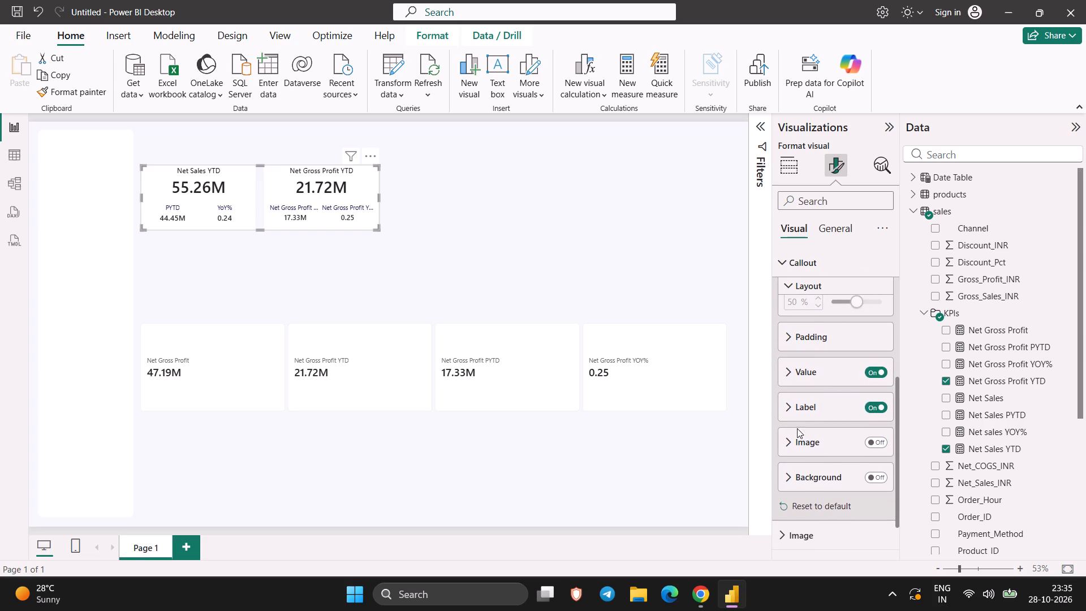
left_click(788, 409)
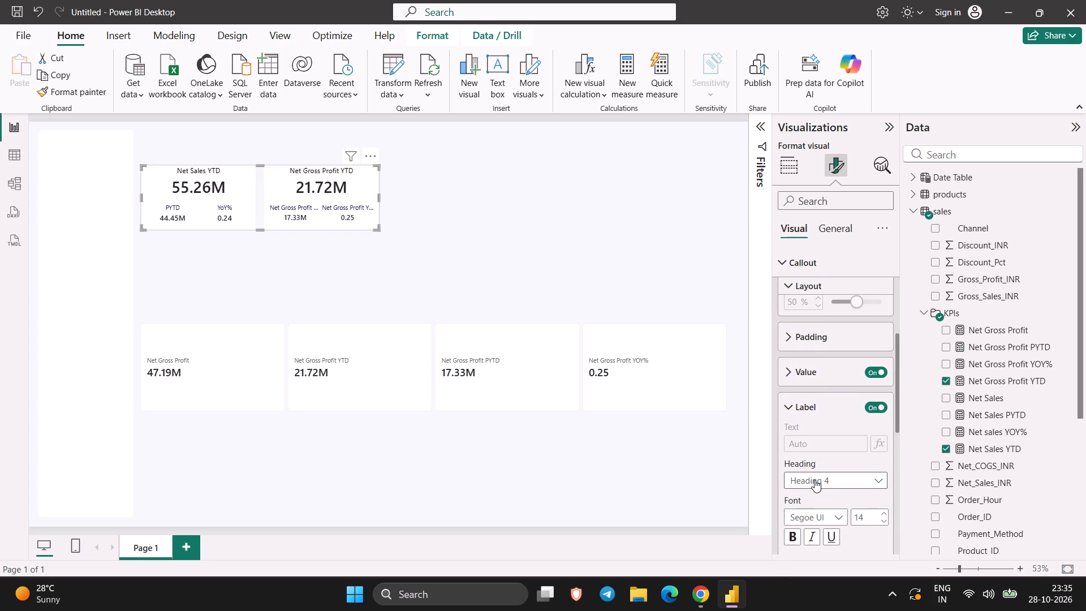
scroll(815, 480, "down", 7)
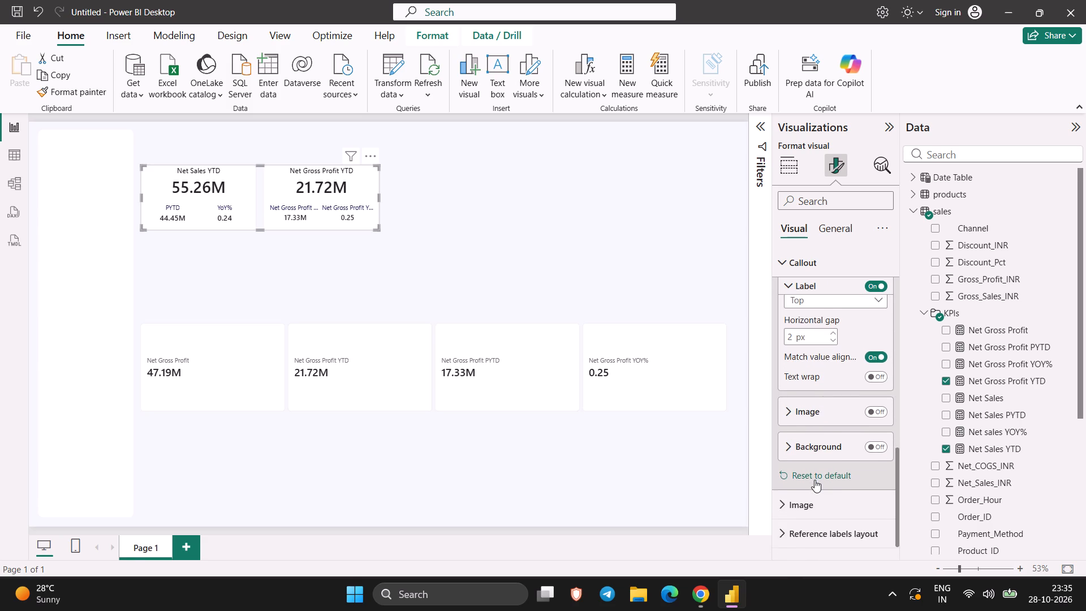
scroll(815, 480, "down", 2)
left_click(813, 509)
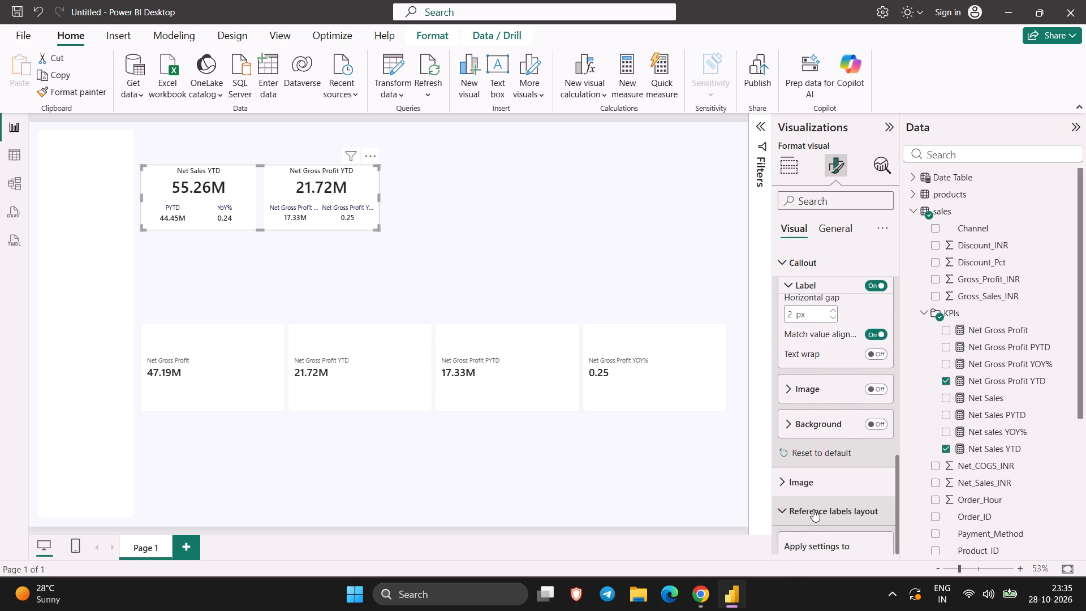
scroll(813, 509, "down", 7)
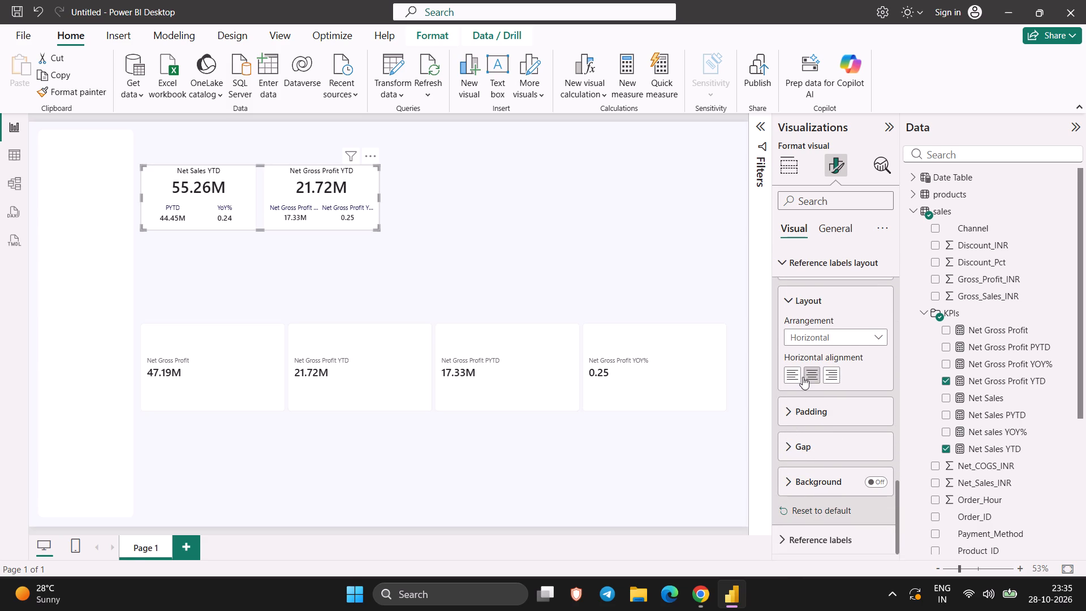
left_click(857, 339)
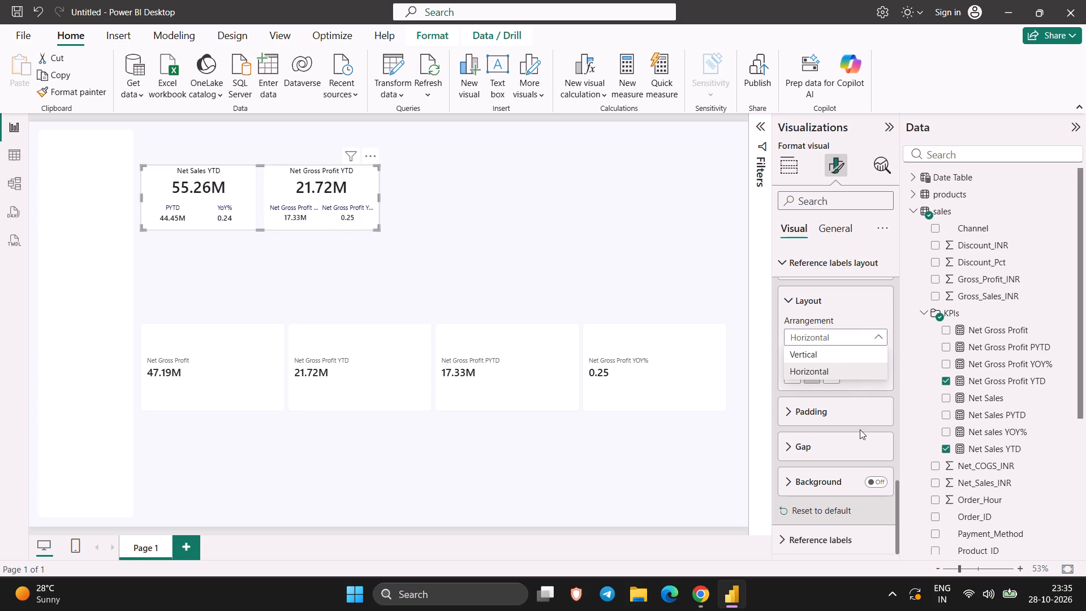
scroll(860, 429, "down", 4)
left_click(755, 372)
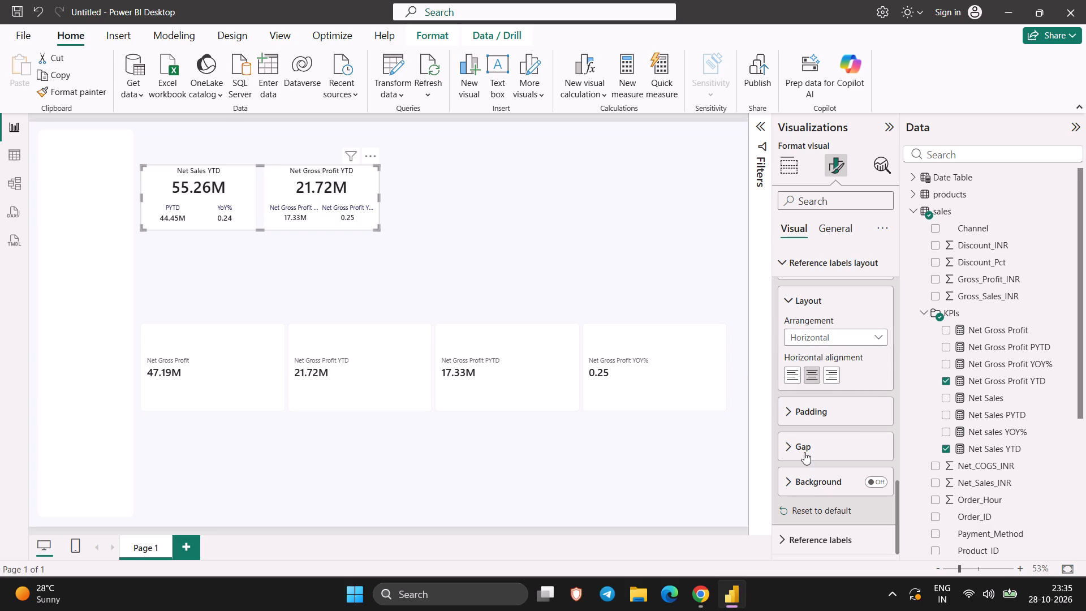
scroll(804, 452, "down", 3)
left_click(795, 536)
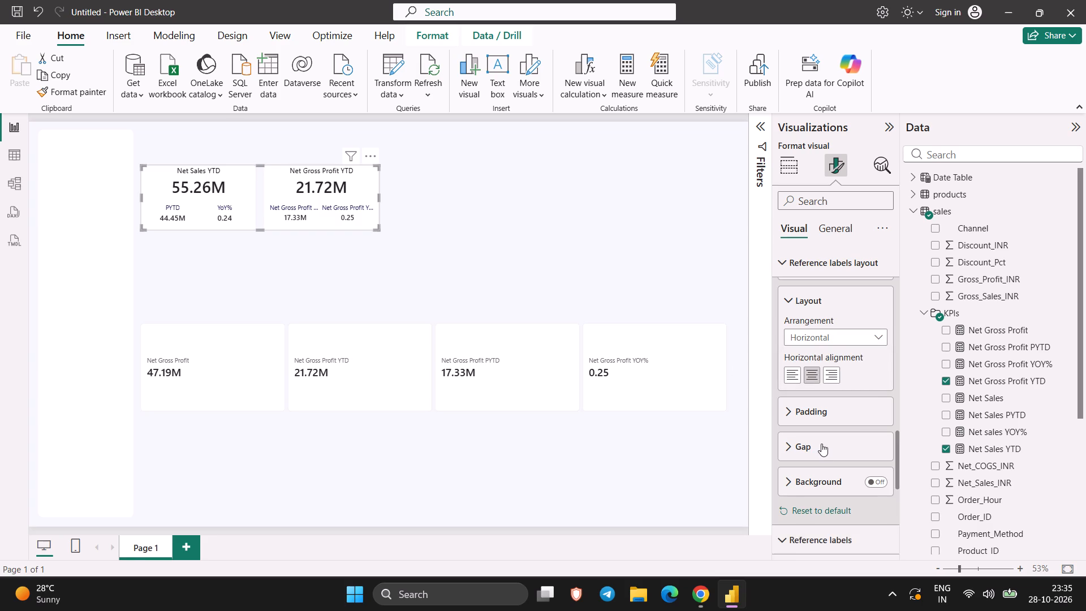
scroll(821, 444, "down", 6)
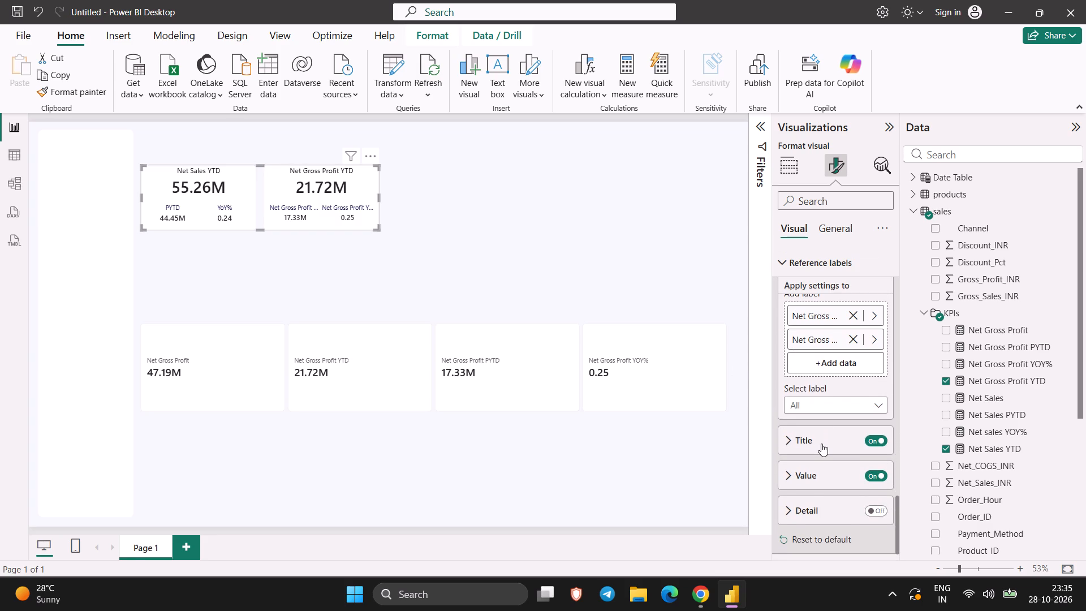
Switch to the Chrome tutorial, resume it and skip slightly ahead to check how the Net Gross Profit YTD reference labels are formatted.
left_click(710, 591)
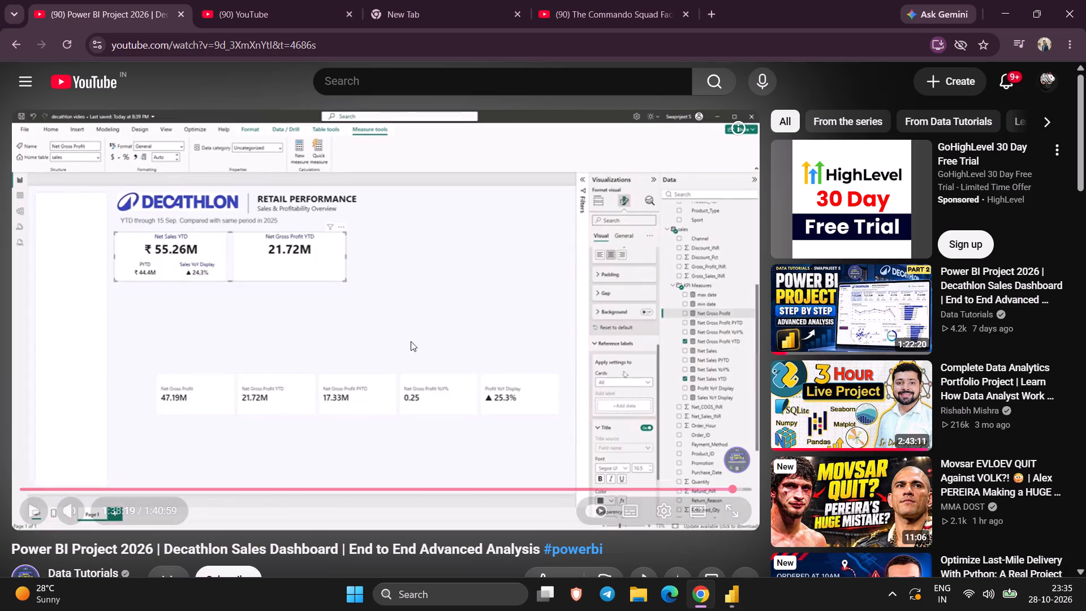
left_click(410, 335)
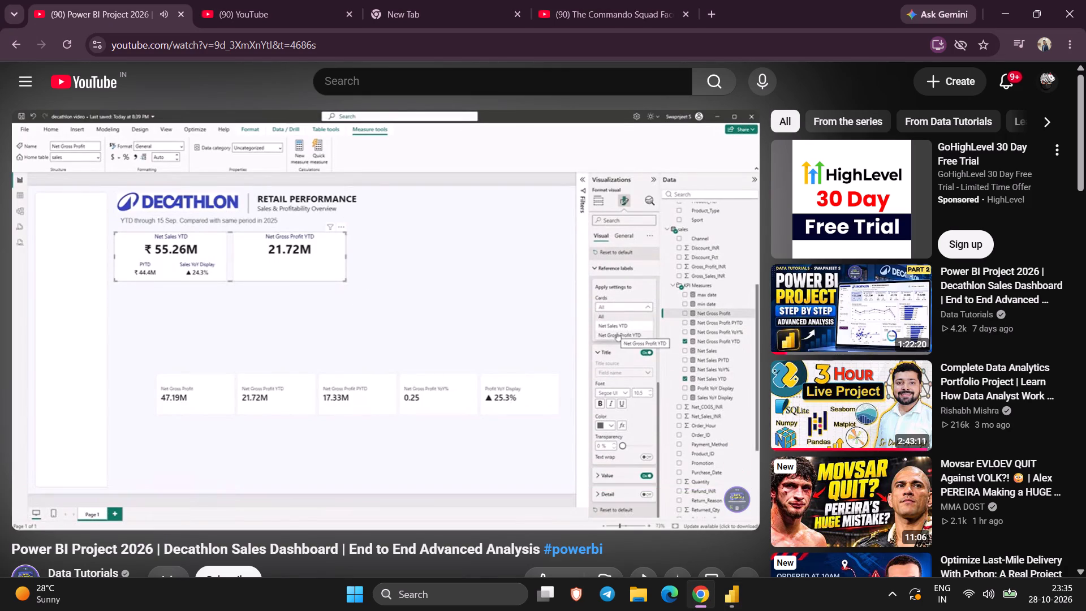
key("Right")
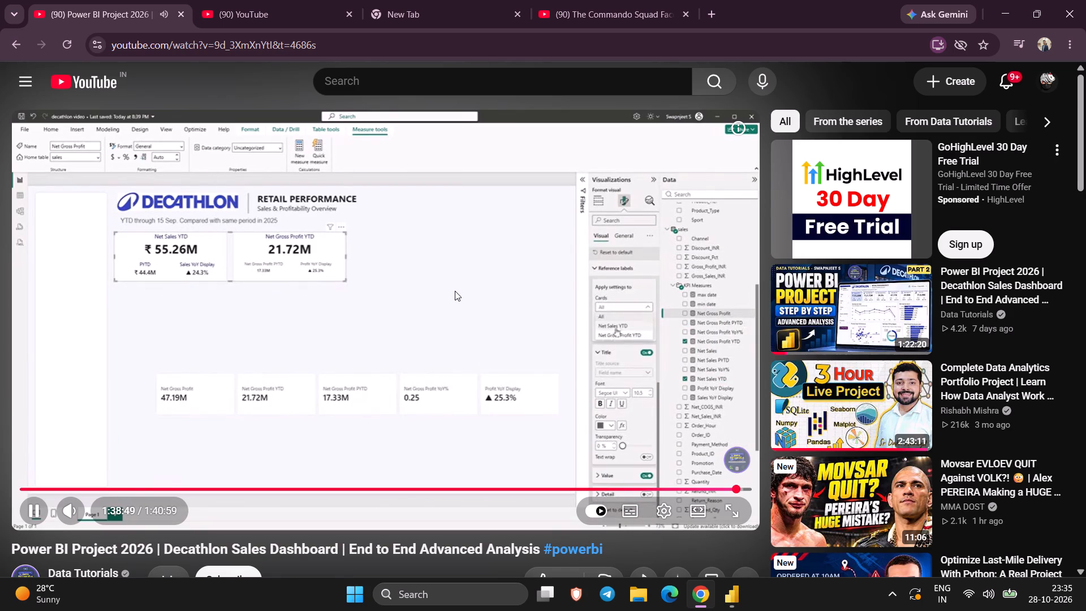
left_click(474, 302)
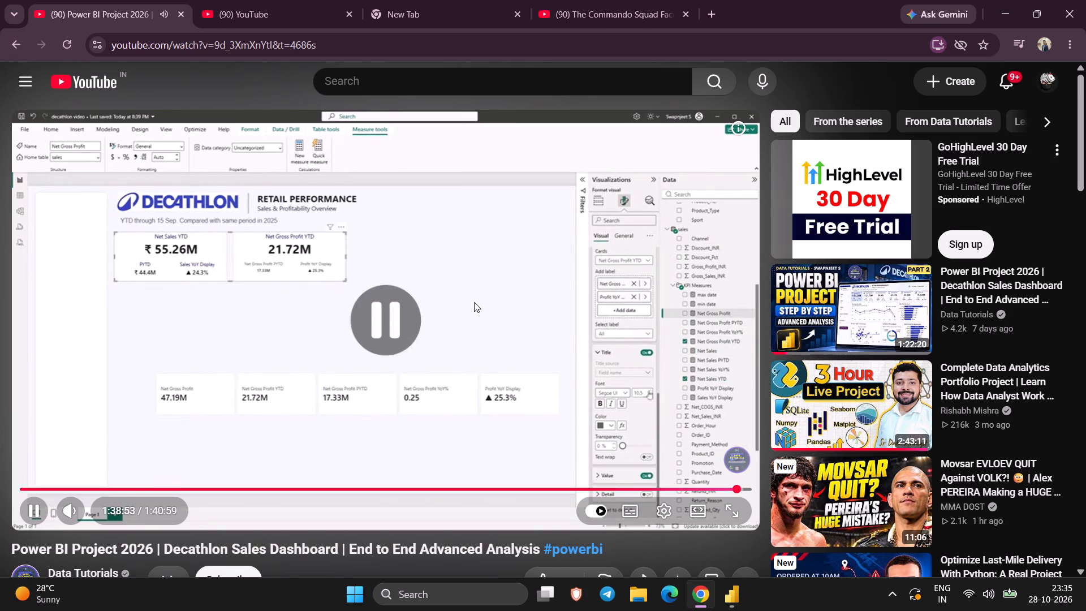
left_click(474, 302)
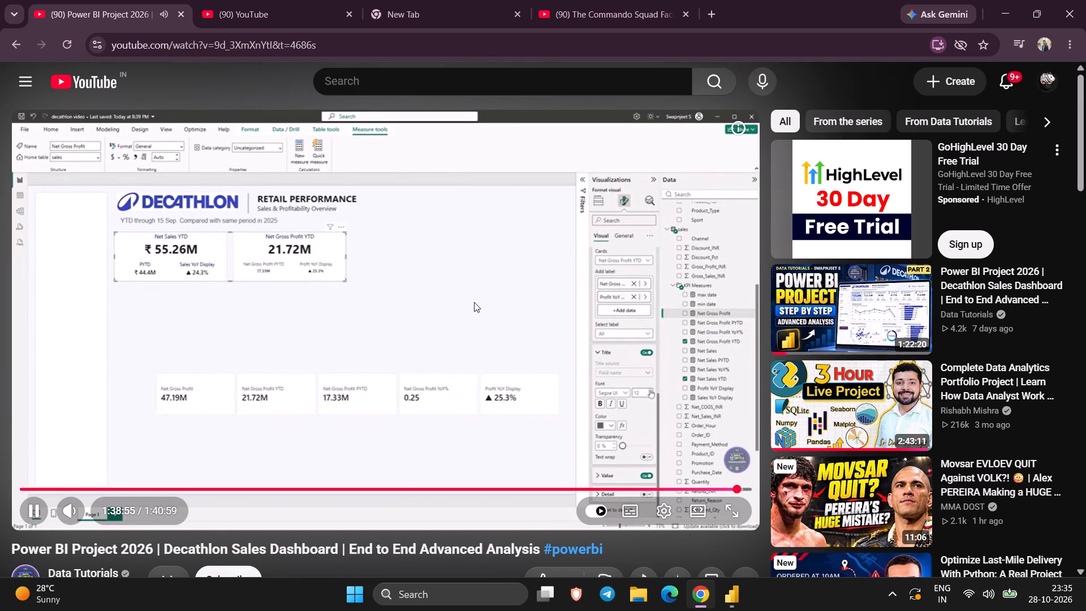